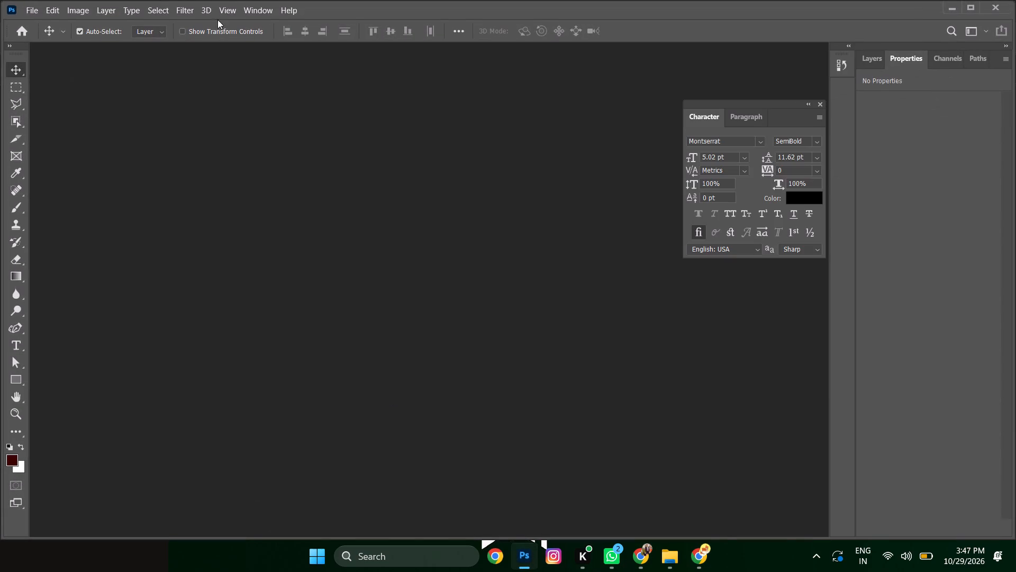
{"action": "left_click", "coordinate": [667, 568]}
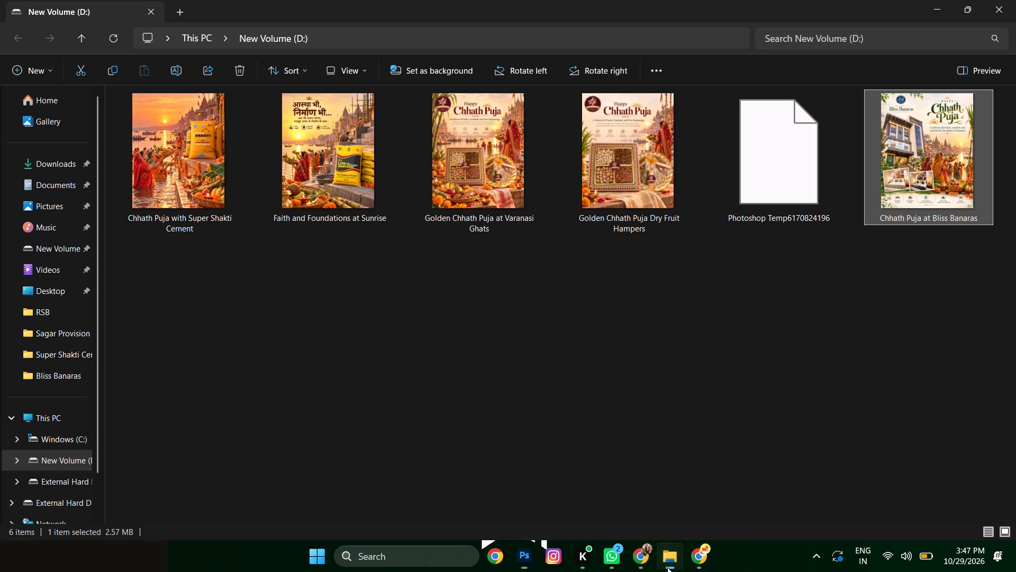
{"action": "left_click", "coordinate": [339, 354]}
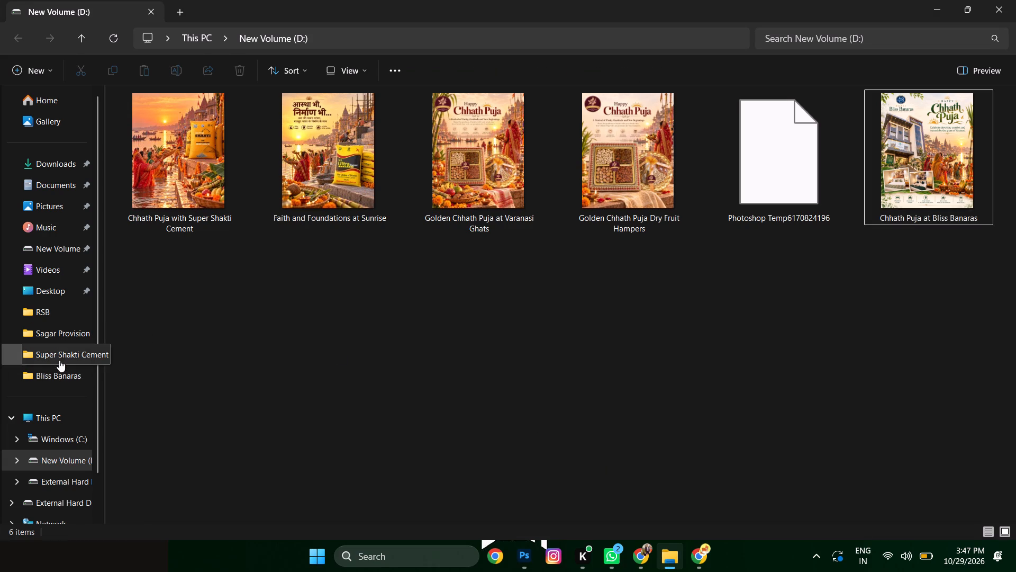
{"action": "left_click", "coordinate": [60, 354]}
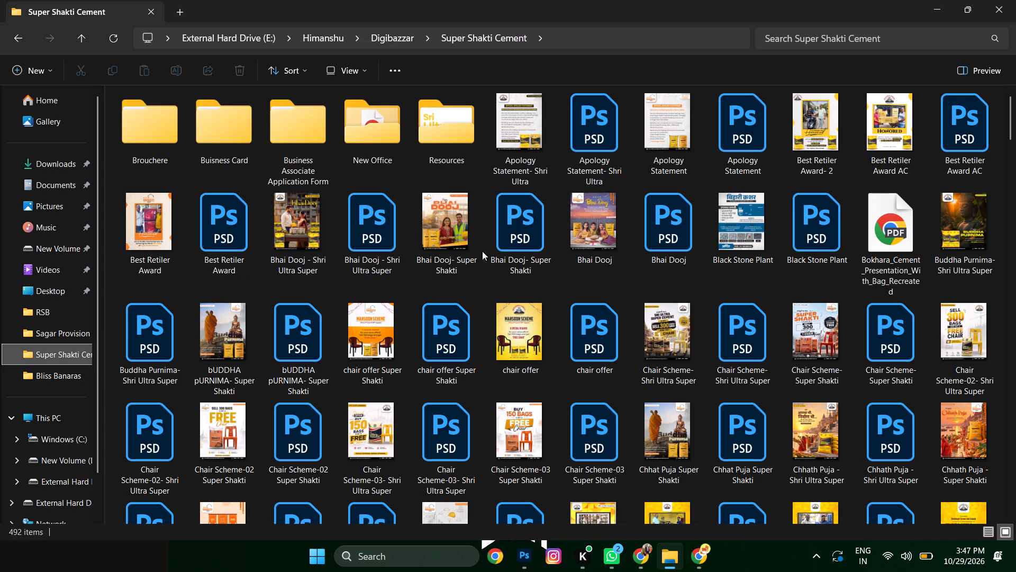
{"action": "triple_click", "coordinate": [378, 224]}
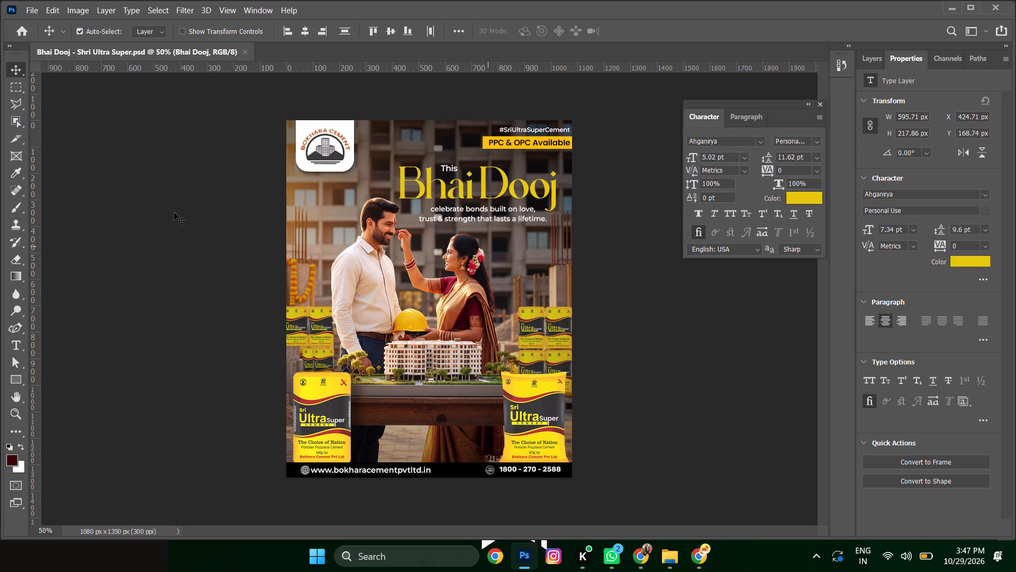
Delete the "Bhai Dooj" heading, the "celebrate bonds built on love" tagline and the word "This" from the poster.
{"action": "left_click", "coordinate": [506, 184]}
{"action": "key", "text": "Delete"}
{"action": "left_click", "coordinate": [487, 214]}
{"action": "key", "text": "Delete"}
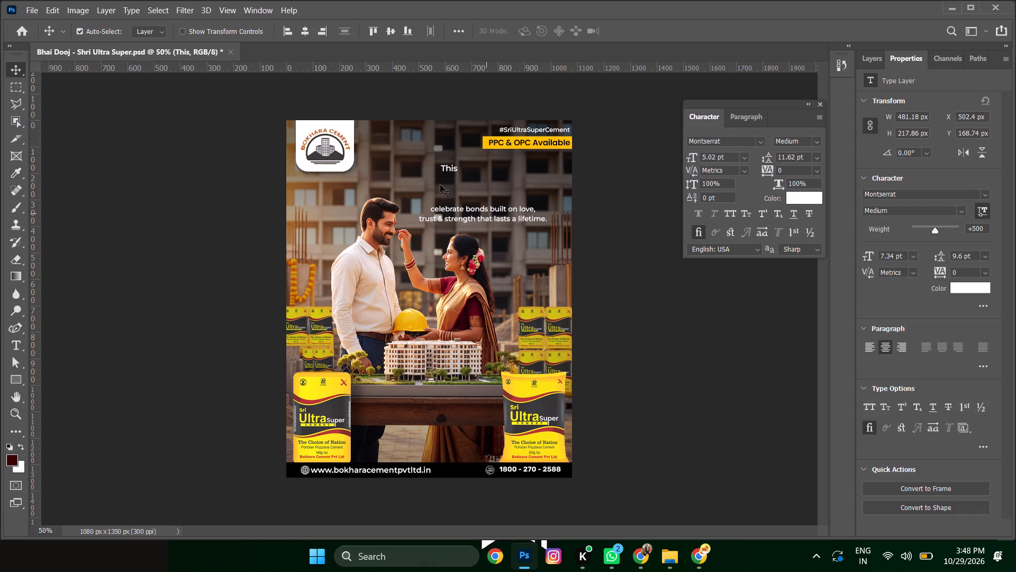
{"action": "left_click", "coordinate": [451, 163]}
{"action": "key", "text": "Delete"}
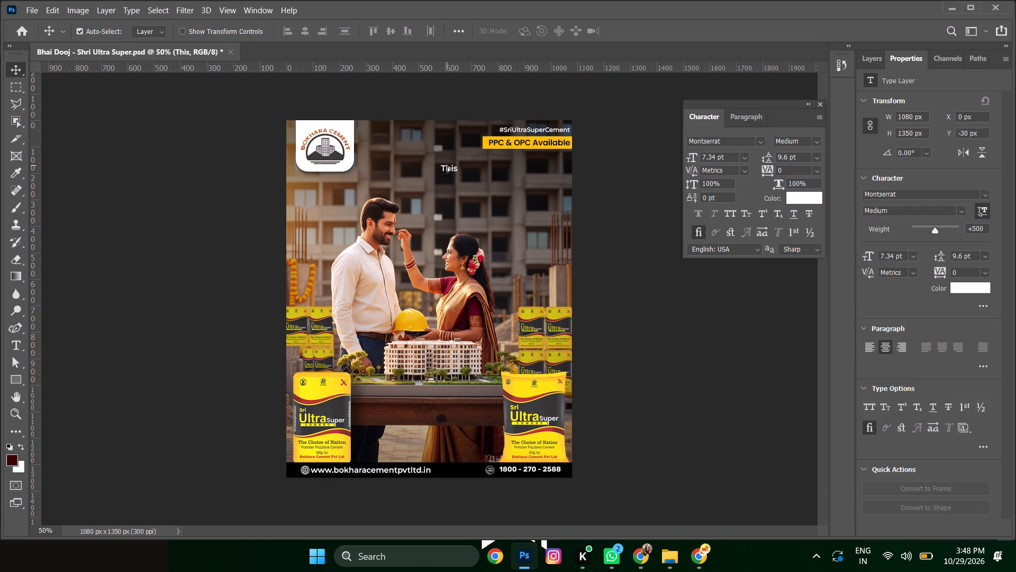
{"action": "left_click", "coordinate": [387, 221]}
{"action": "key", "text": "Delete"}
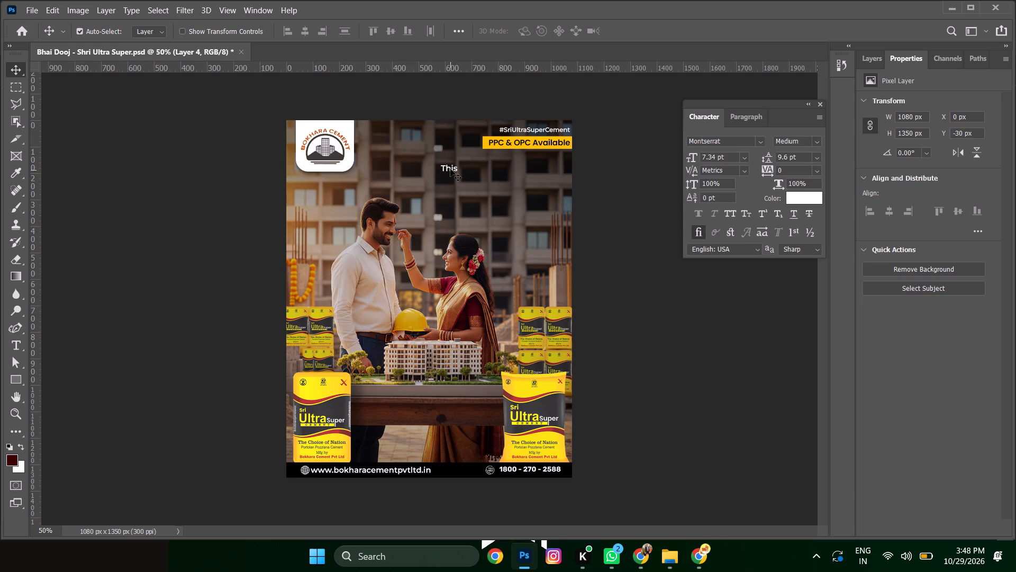
{"action": "left_click", "coordinate": [451, 168]}
{"action": "key", "text": "Delete"}
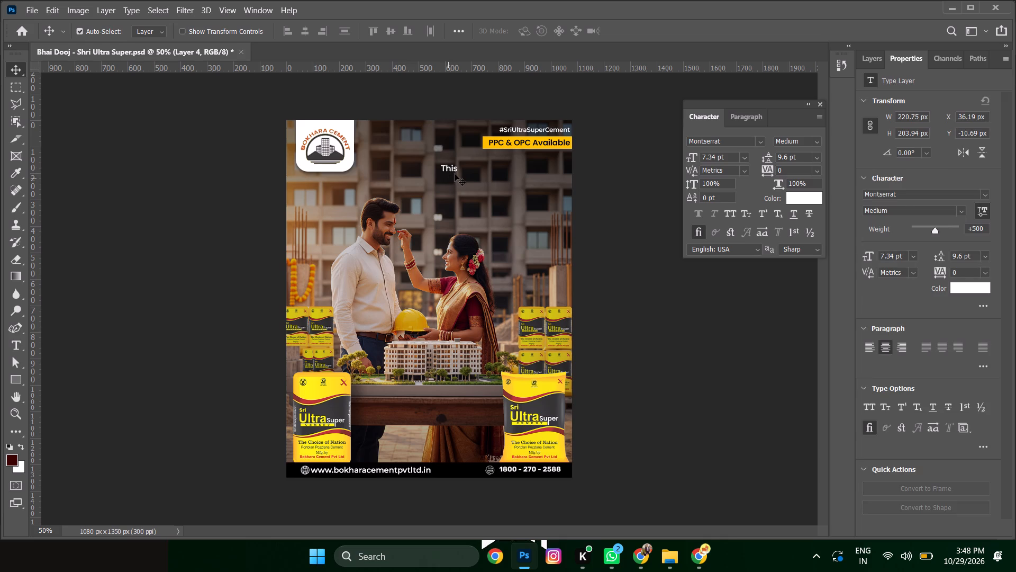
Delete the dark shading overlay, Layer 4, that covers the background photo.
{"action": "left_click_drag", "start_coordinate": [450, 180], "coordinate": [453, 210]}
{"action": "key", "text": "Delete"}
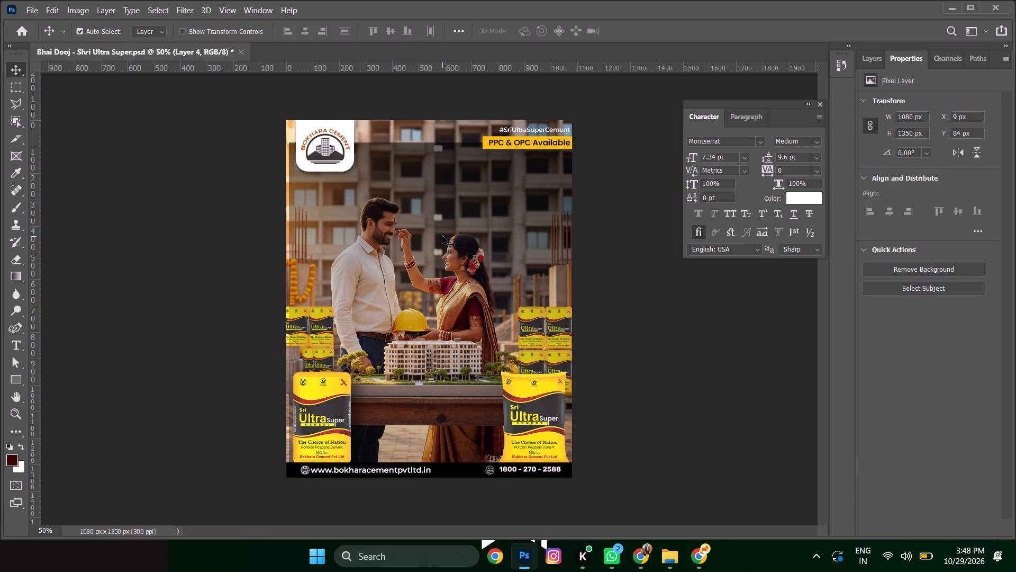
{"action": "key", "text": "Delete"}
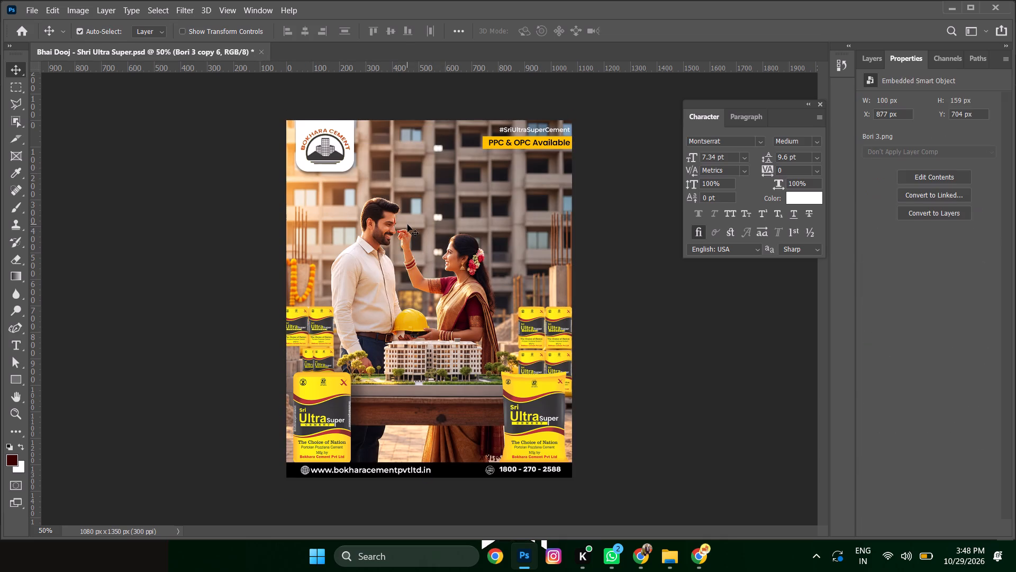
Delete the "Golden-Hour Construction Celebration" background photo of the couple.
{"action": "left_click", "coordinate": [437, 235]}
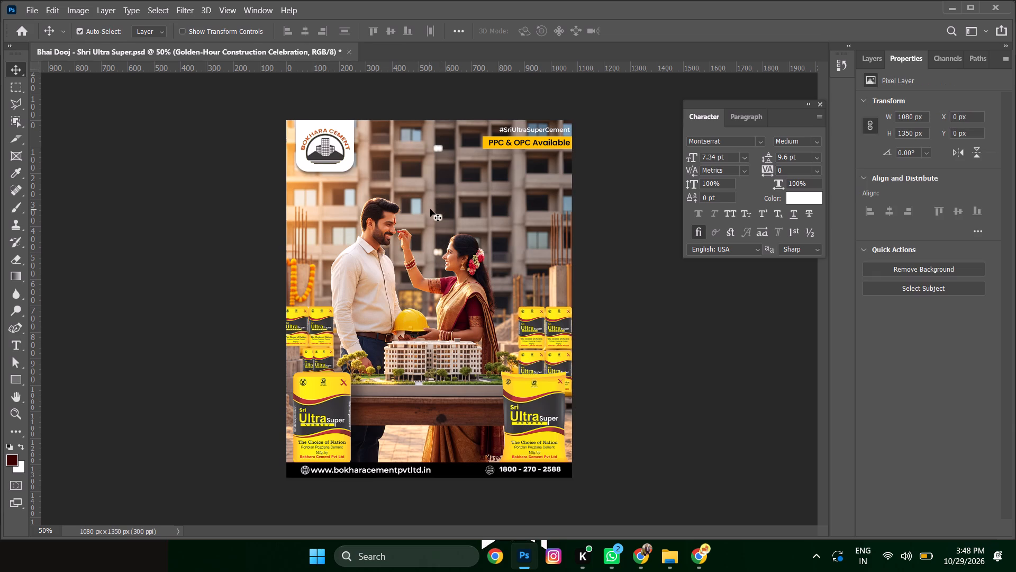
{"action": "left_click_drag", "start_coordinate": [443, 220], "coordinate": [455, 229]}
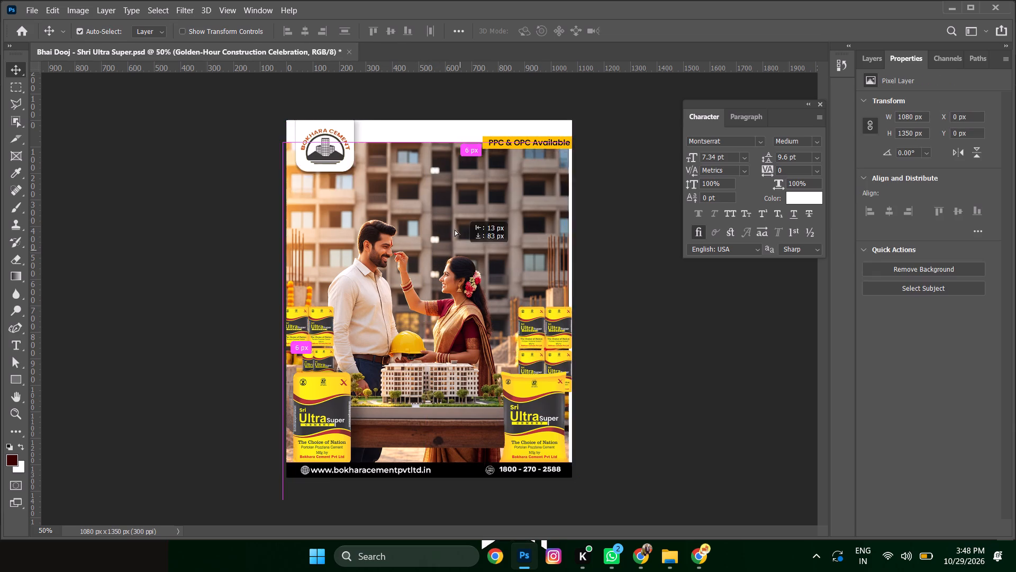
{"action": "left_click_drag", "start_coordinate": [455, 229], "coordinate": [456, 240]}
{"action": "key", "text": "Delete"}
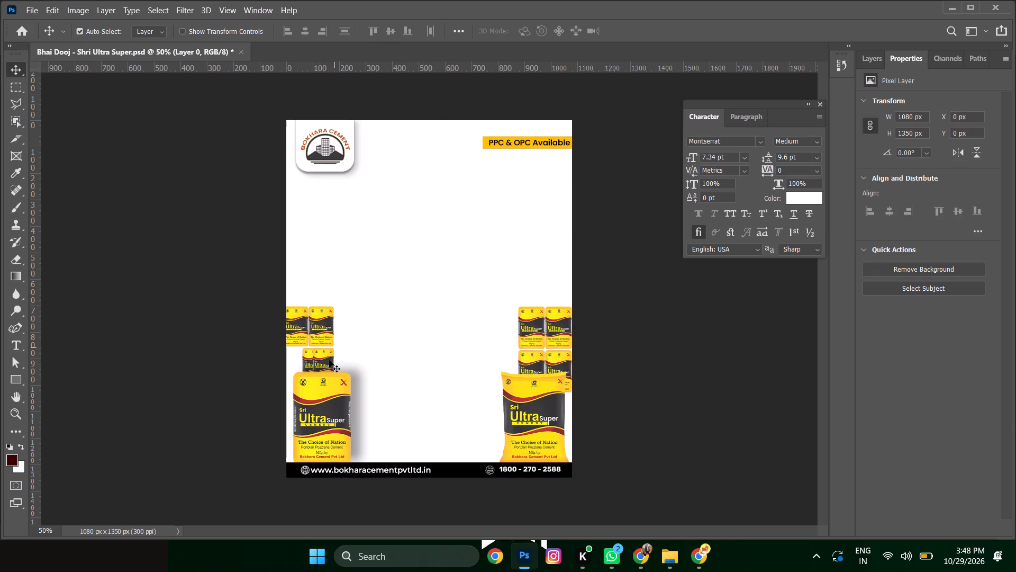
Select all the large and small cement bags on both sides of the poster and delete them.
{"action": "left_click", "coordinate": [328, 360]}
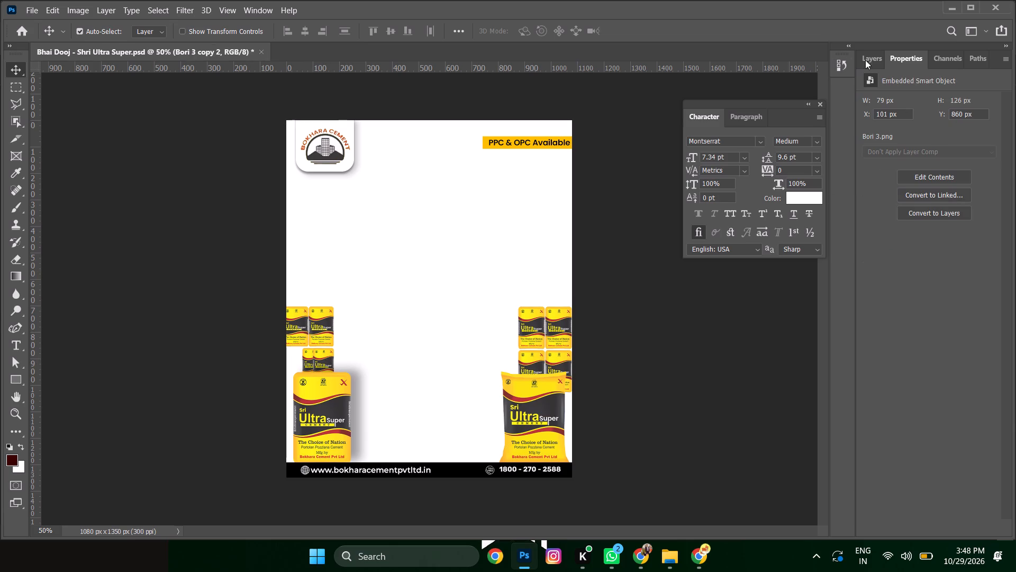
{"action": "left_click", "coordinate": [868, 57]}
{"action": "left_click", "coordinate": [309, 353], "text": "shift"}
{"action": "left_click", "coordinate": [299, 319], "text": "shift"}
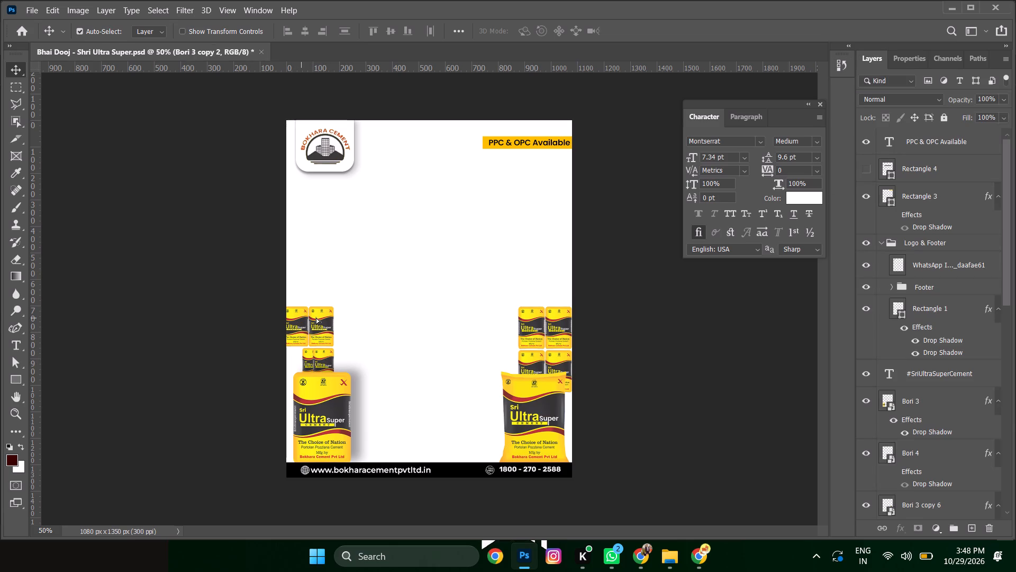
{"action": "left_click", "coordinate": [316, 317], "text": "shift"}
{"action": "left_click", "coordinate": [530, 334], "text": "shift"}
{"action": "left_click", "coordinate": [549, 326], "text": "shift"}
{"action": "left_click", "coordinate": [552, 368], "text": "shift"}
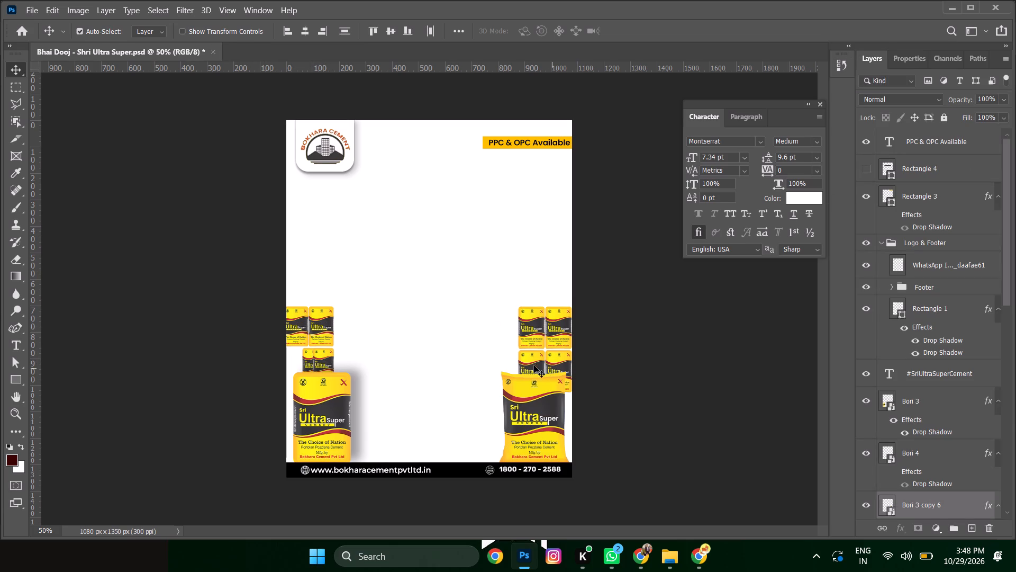
{"action": "left_click", "coordinate": [531, 362], "text": "shift"}
{"action": "left_click", "coordinate": [530, 403], "text": "shift"}
{"action": "left_click", "coordinate": [314, 397], "text": "shift"}
{"action": "key", "text": "Delete"}
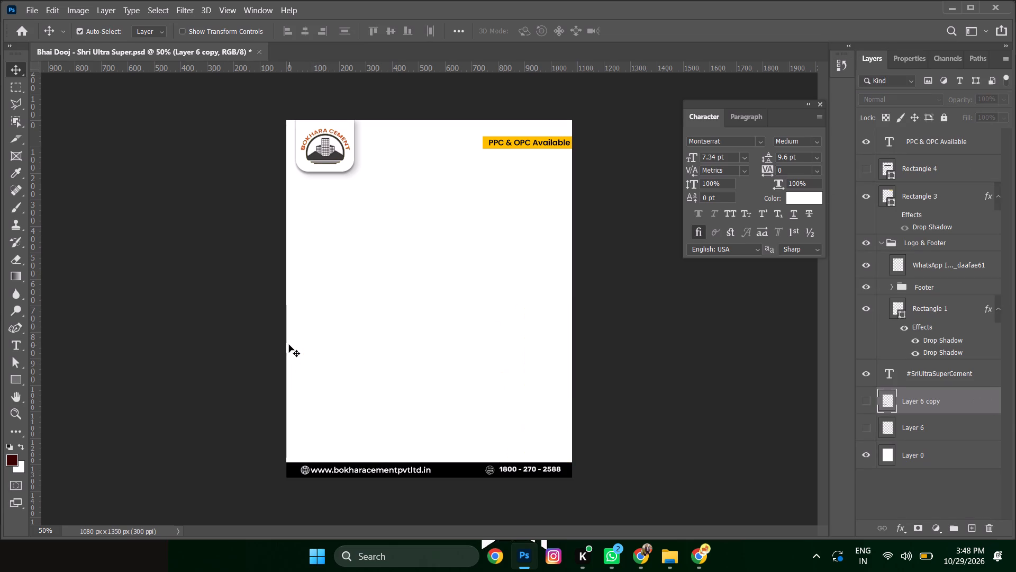
Delete the hidden layers Layer 6 copy, Layer 6 and Rectangle 4, and collapse the Logo & Footer group.
{"action": "scroll", "coordinate": [917, 399], "scroll_direction": "down", "scroll_amount": 3}
{"action": "left_click", "coordinate": [920, 424], "text": "ctrl"}
{"action": "key", "text": "Delete"}
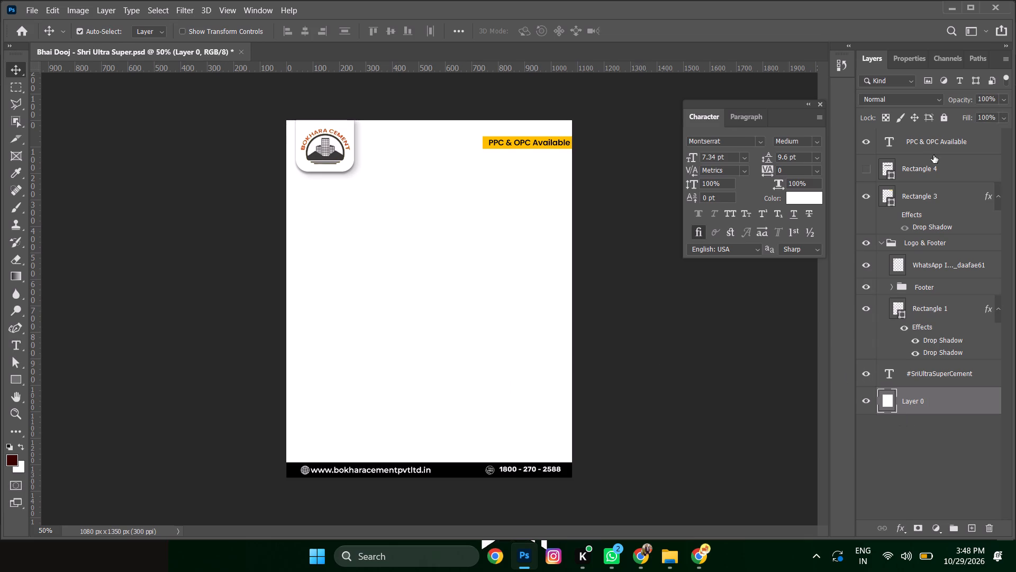
{"action": "left_click", "coordinate": [921, 169]}
{"action": "key", "text": "Delete"}
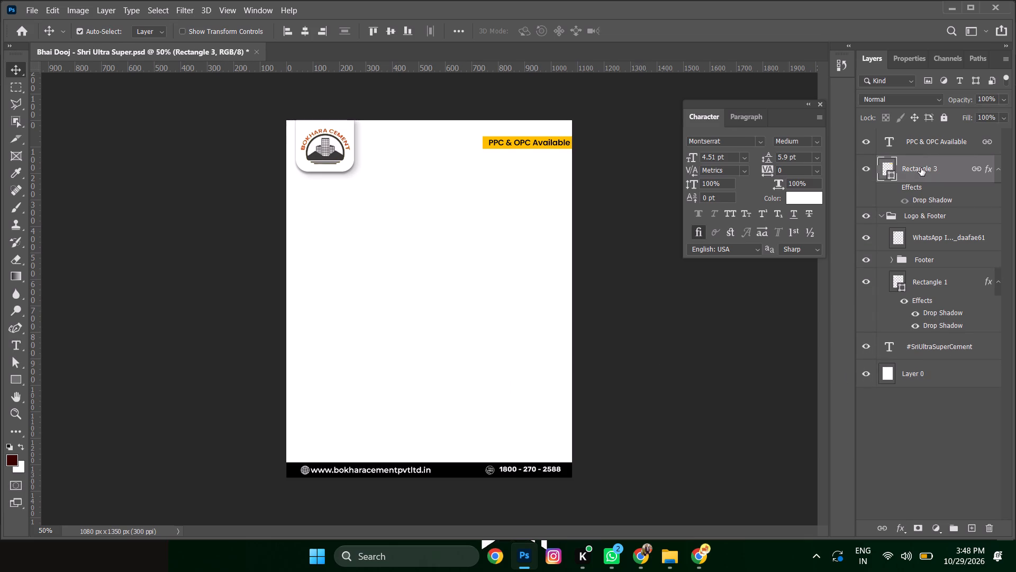
{"action": "left_click", "coordinate": [881, 215]}
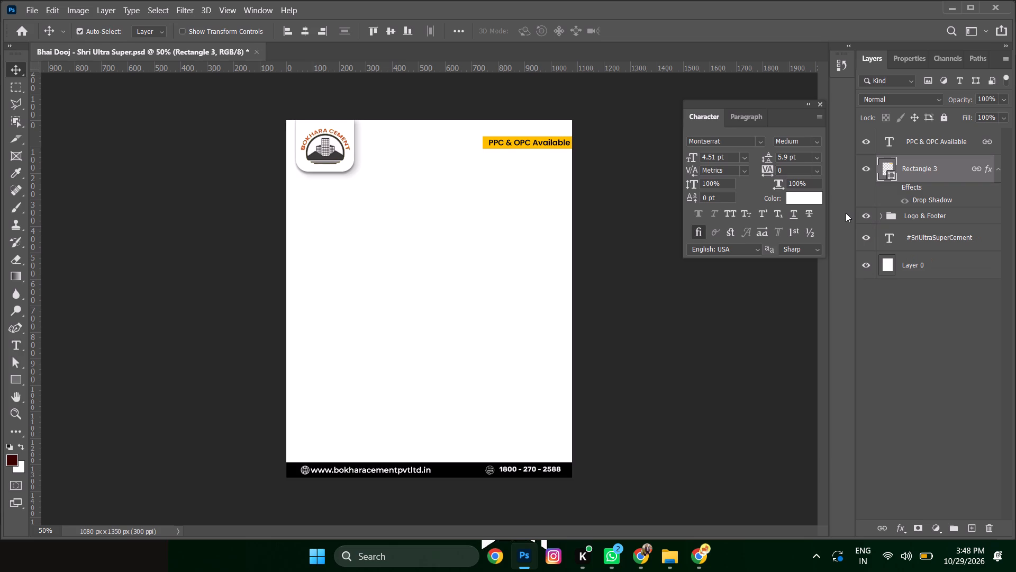
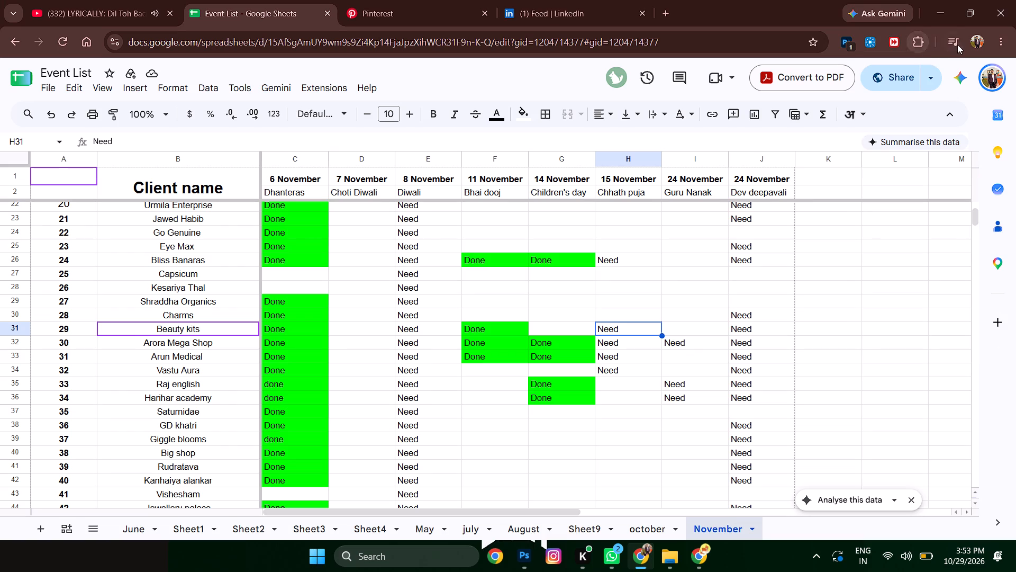
{"action": "left_click", "coordinate": [949, 11]}
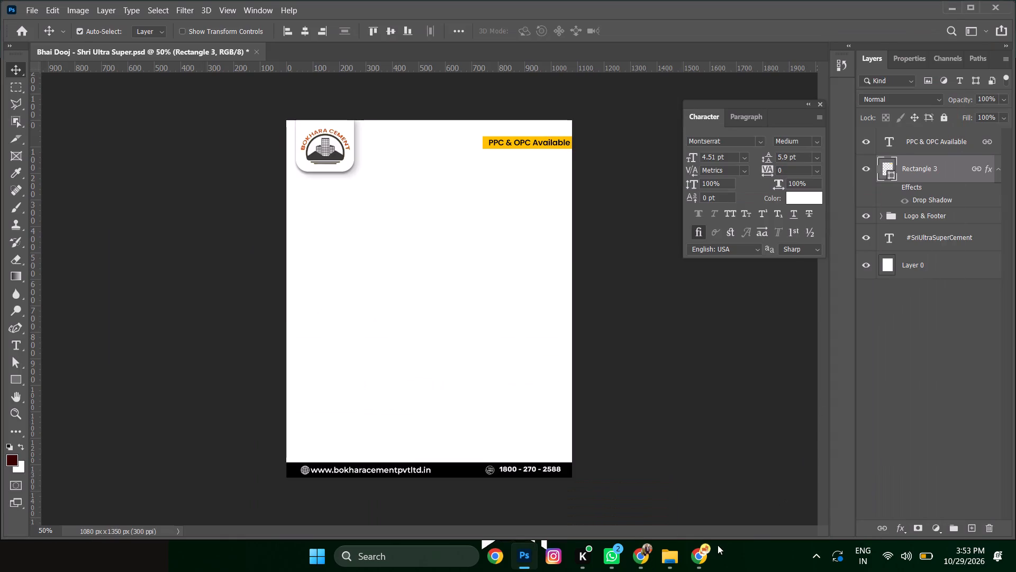
{"action": "left_click", "coordinate": [707, 548]}
{"action": "left_click", "coordinate": [921, 78]}
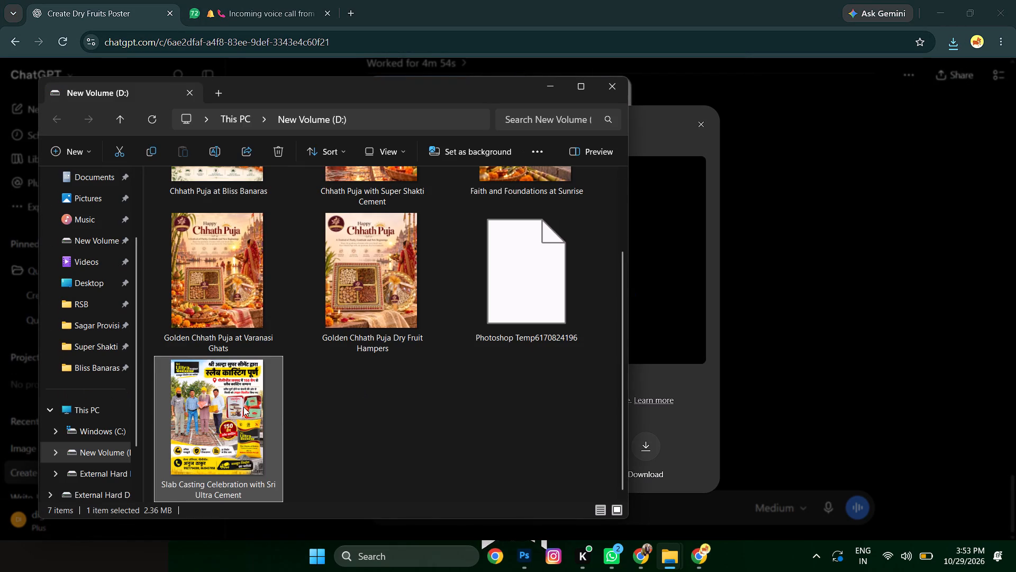
{"action": "left_click_drag", "start_coordinate": [228, 412], "coordinate": [486, 335]}
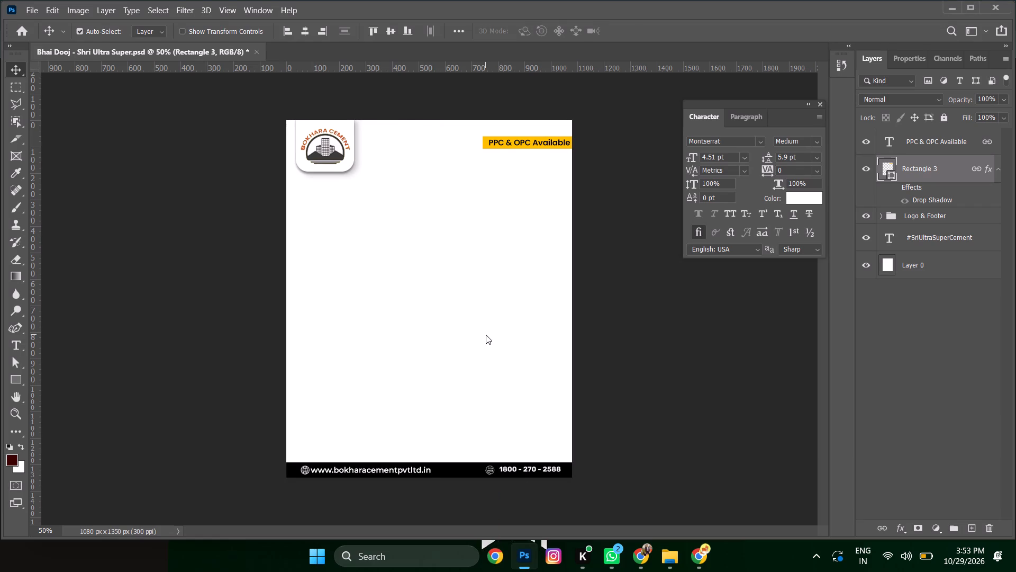
{"action": "key", "text": "Return"}
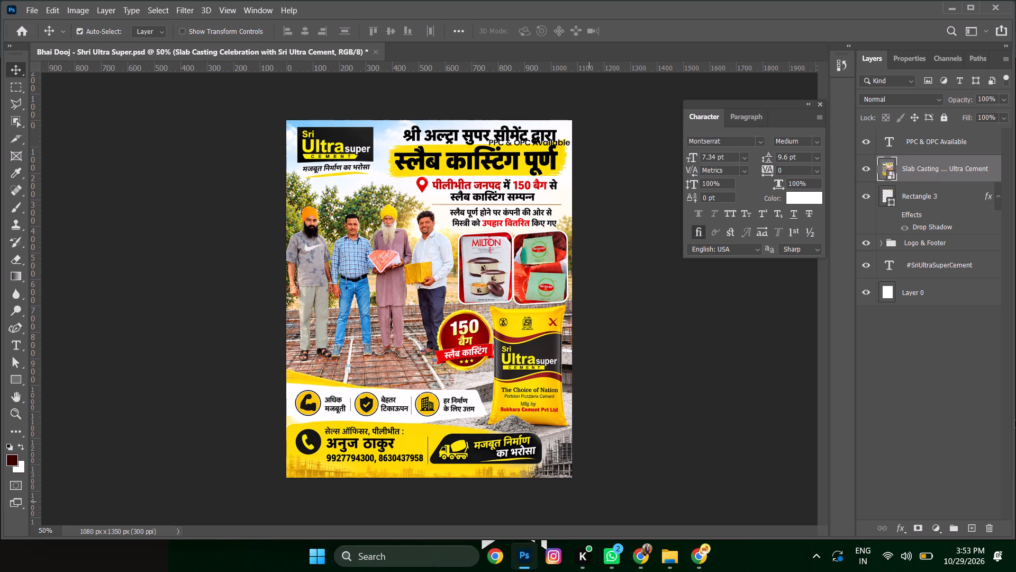
Move the Slab Casting poster layer directly above Layer 0, beneath the #SriUltraSuperCement layer and the Logo & Footer group.
{"action": "left_click_drag", "start_coordinate": [933, 164], "coordinate": [927, 273]}
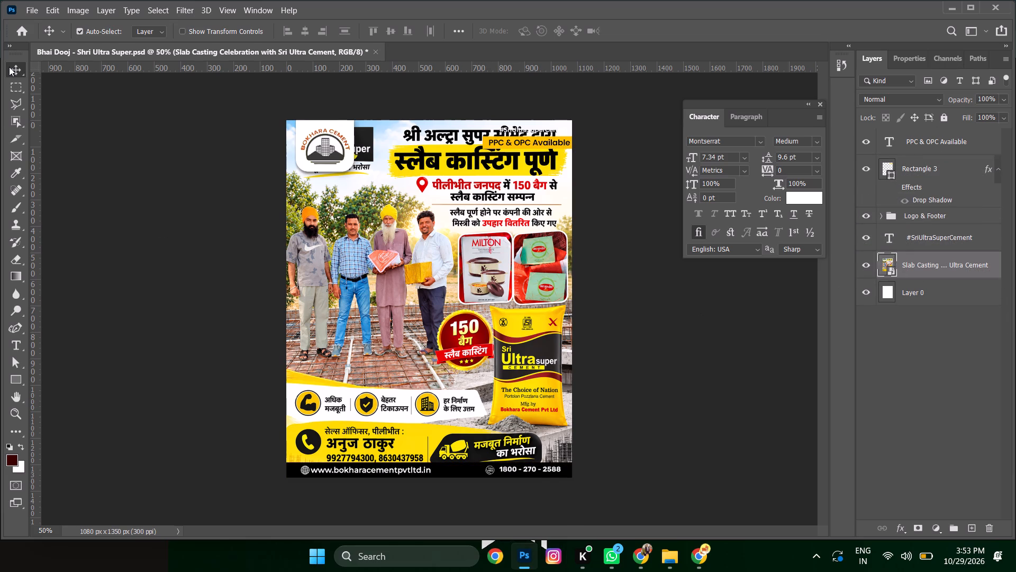
Shift the Slab Casting poster image straight down until its top edge meets the bottom of the Bokhara Cement logo tab.
{"action": "left_click", "coordinate": [12, 67]}
{"action": "left_click", "coordinate": [401, 209]}
{"action": "key", "text": "shift+Down"}
{"action": "key", "text": "shift+Down"}
{"action": "key", "text": "shift+Down"}
{"action": "key", "text": "shift+Down"}
{"action": "key", "text": "shift+Down"}
{"action": "key", "text": "shift+Down"}
{"action": "key", "text": "shift+Down"}
{"action": "key", "text": "shift+Down"}
{"action": "key", "text": "shift+Down"}
{"action": "key", "text": "shift+Down"}
{"action": "key", "text": "shift+Down"}
{"action": "key", "text": "shift+Down"}
{"action": "key", "text": "shift+Down"}
{"action": "key", "text": "shift+Down"}
{"action": "key", "text": "shift+Down"}
{"action": "key", "text": "shift+Down"}
{"action": "key", "text": "shift+Down"}
{"action": "key", "text": "shift+Down"}
{"action": "key", "text": "shift+Down"}
{"action": "key", "text": "shift+Down"}
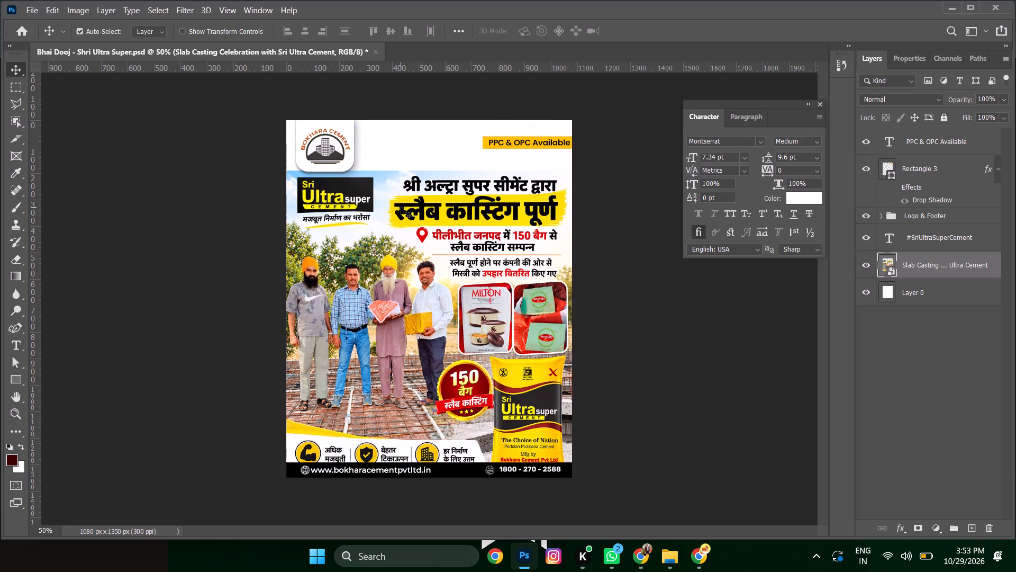
Rasterize the Slab Casting poster layer.
{"action": "scroll", "coordinate": [303, 192], "scroll_direction": "up", "scroll_amount": 9, "text": "alt"}
{"action": "key", "text": "space"}
{"action": "key", "text": "space"}
{"action": "key", "text": "space"}
{"action": "key", "text": "space"}
{"action": "key", "text": "space"}
{"action": "key", "text": "space"}
{"action": "key", "text": "space"}
{"action": "key", "text": "space"}
{"action": "key", "text": "space"}
{"action": "key", "text": "space"}
{"action": "left_click_drag", "start_coordinate": [390, 208], "coordinate": [396, 233]}
{"action": "left_click", "coordinate": [427, 230]}
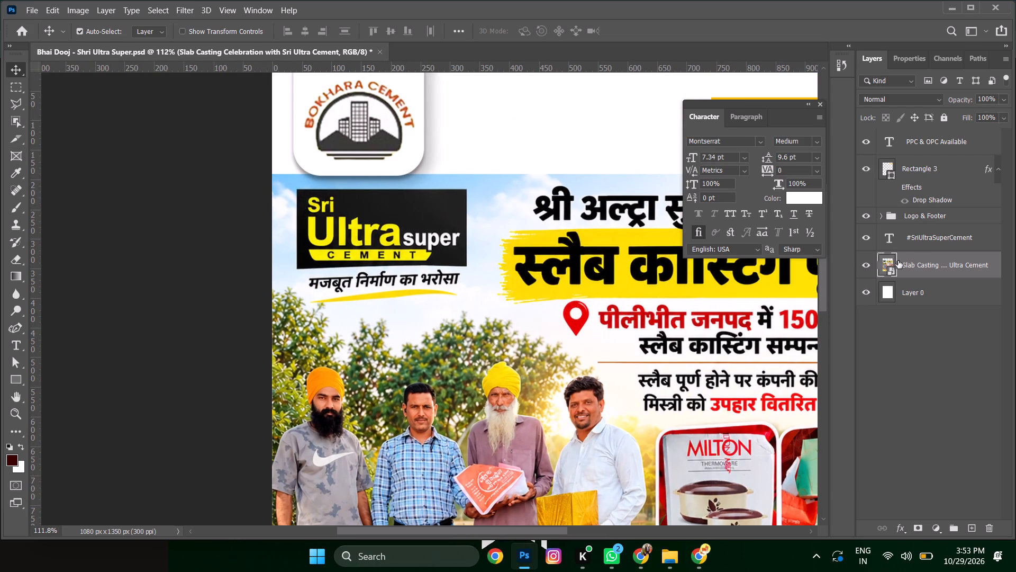
{"action": "right_click", "coordinate": [924, 258]}
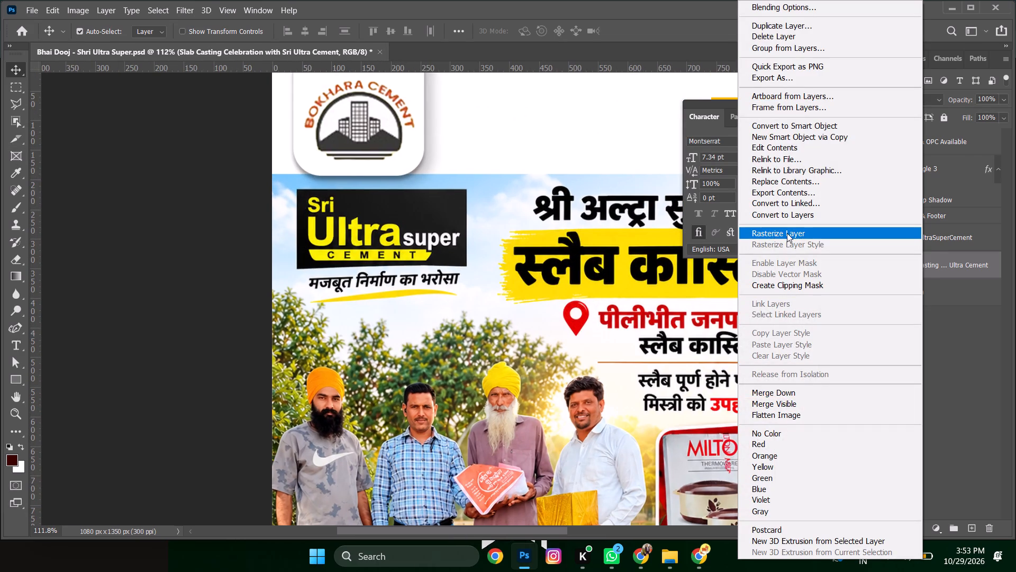
{"action": "left_click", "coordinate": [787, 233]}
Paint over the Sri Ultra Super logo and its Hindi tagline in the sky with the Content-Aware Spot Healing Brush.
{"action": "left_click", "coordinate": [15, 188]}
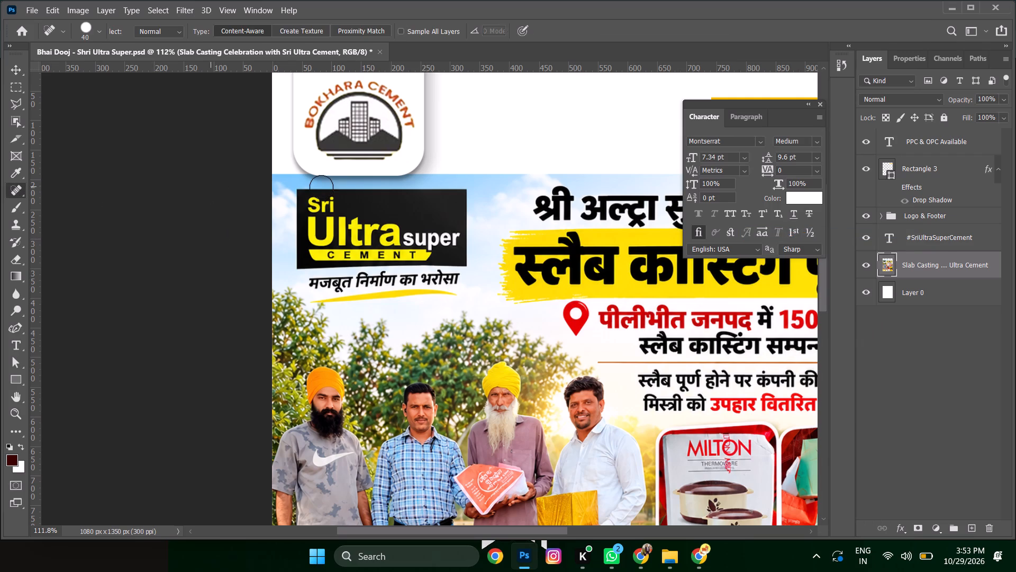
{"action": "left_click_drag", "start_coordinate": [296, 193], "coordinate": [302, 190]}
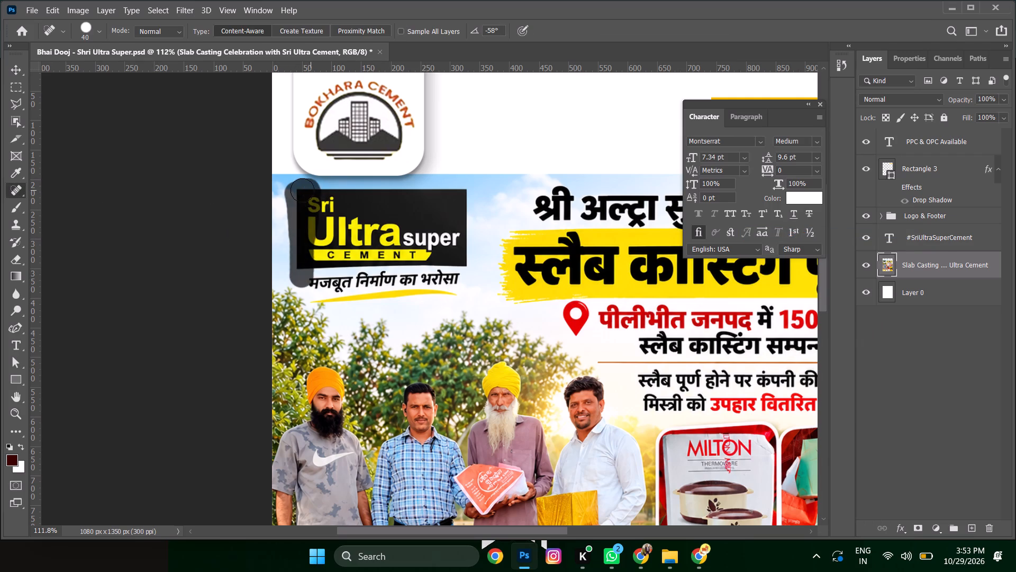
{"action": "left_click_drag", "start_coordinate": [302, 190], "coordinate": [425, 291]}
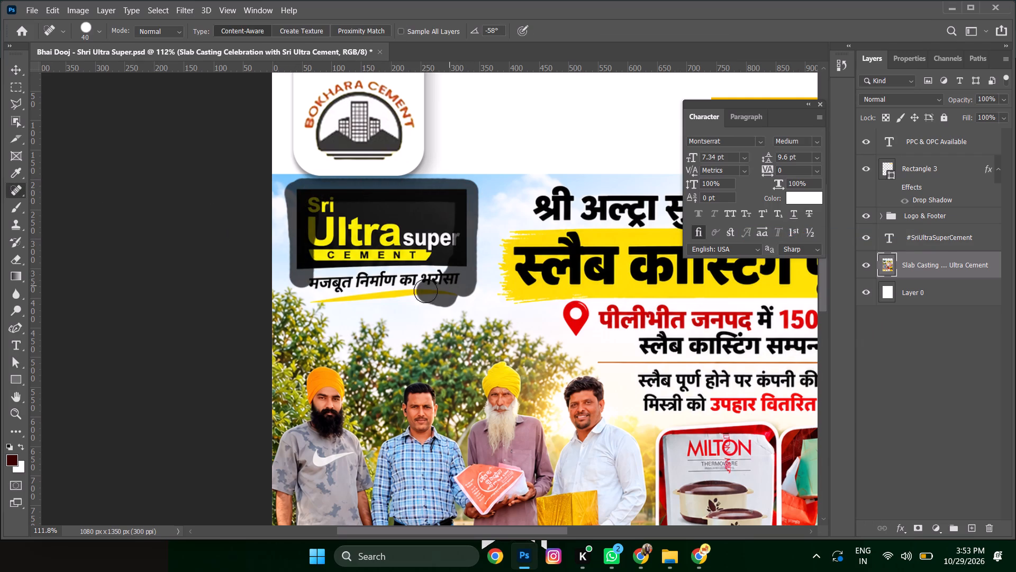
{"action": "left_click_drag", "start_coordinate": [425, 291], "coordinate": [454, 232]}
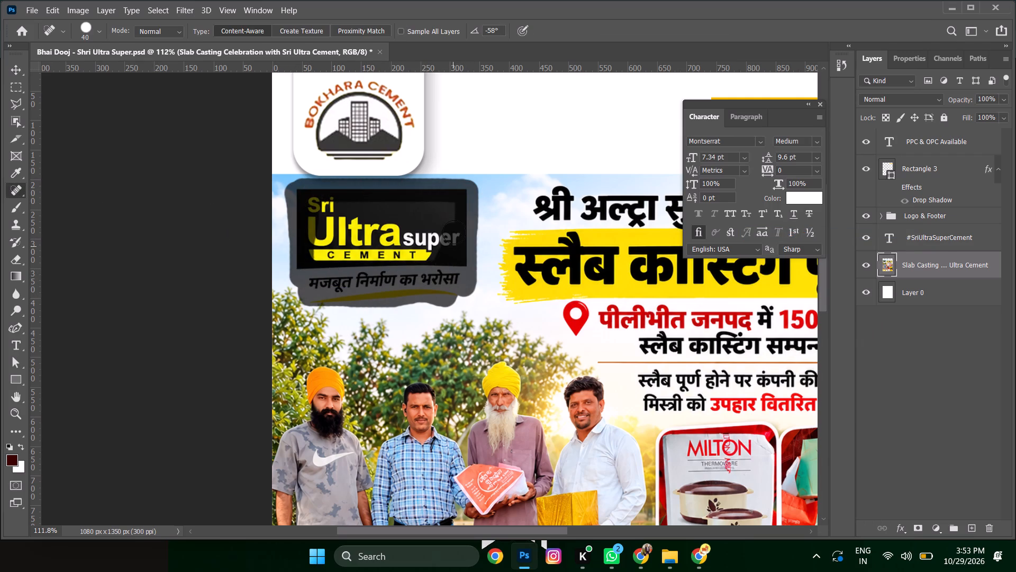
{"action": "left_click_drag", "start_coordinate": [454, 232], "coordinate": [317, 212]}
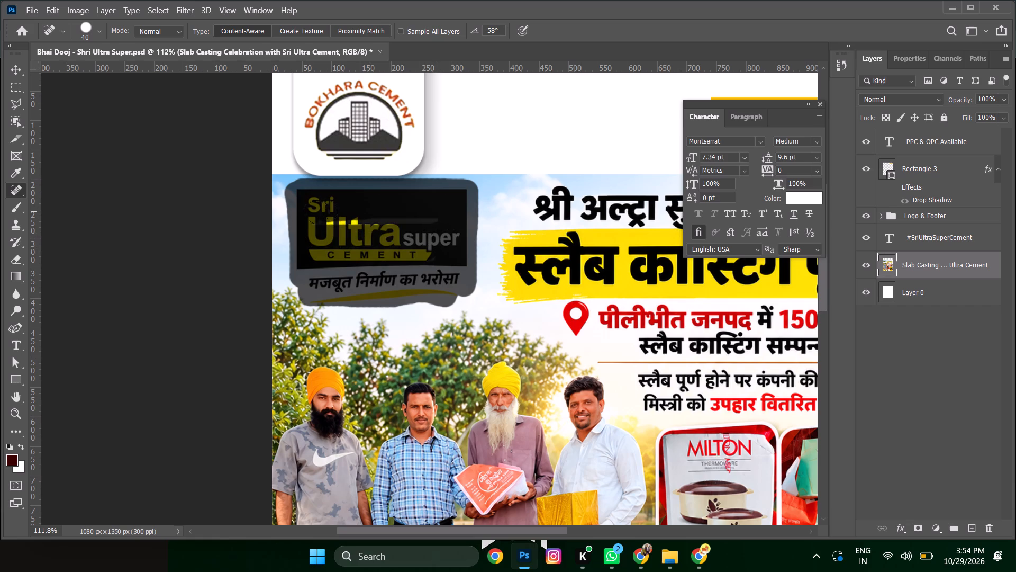
{"action": "left_click_drag", "start_coordinate": [317, 212], "coordinate": [441, 221]}
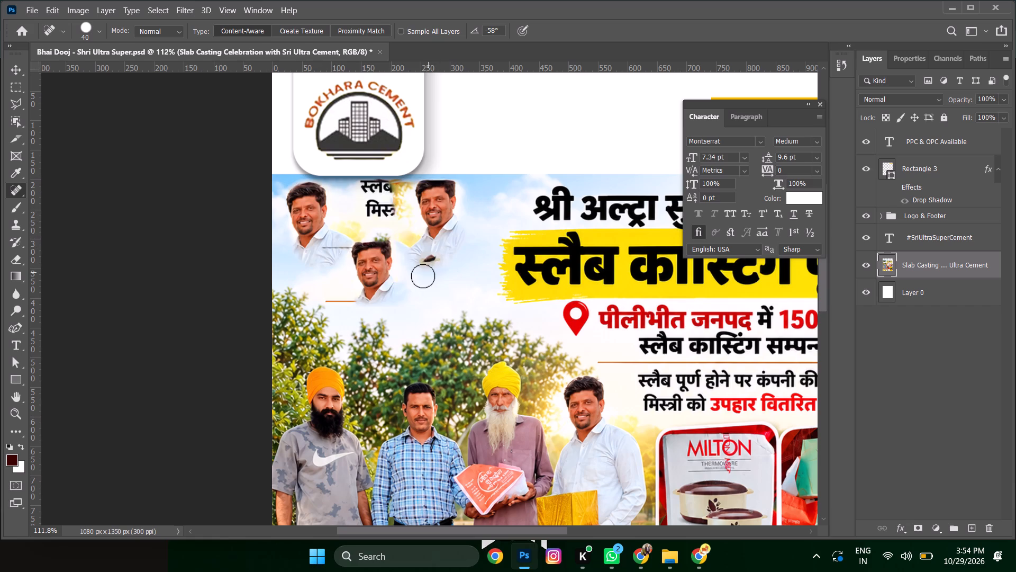
Heal the duplicated faces and stray Hindi text fragments in the upper part of the sky patch.
{"action": "left_click_drag", "start_coordinate": [306, 185], "coordinate": [338, 212]}
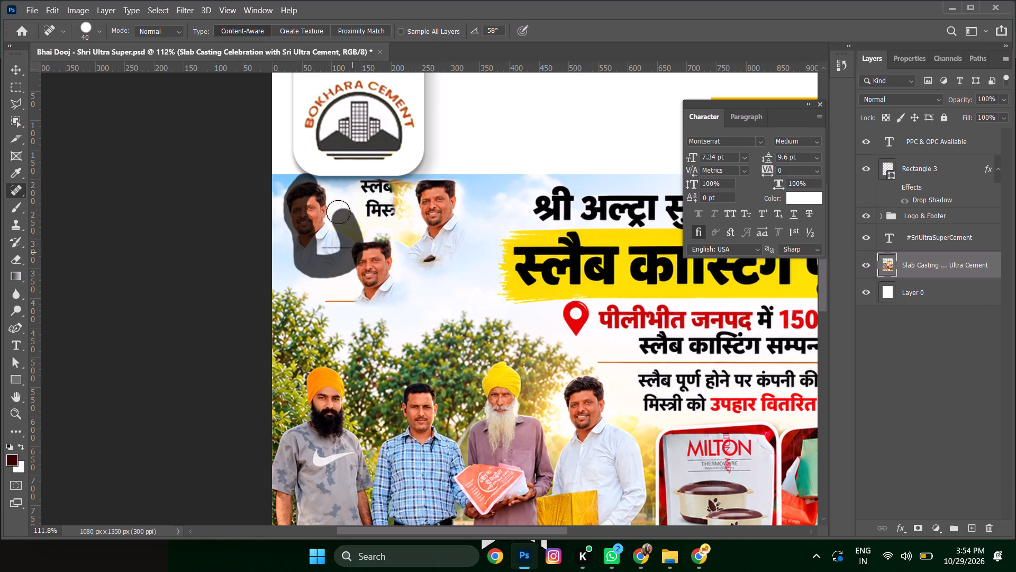
{"action": "left_click_drag", "start_coordinate": [338, 212], "coordinate": [326, 204]}
{"action": "left_click_drag", "start_coordinate": [452, 179], "coordinate": [411, 228]}
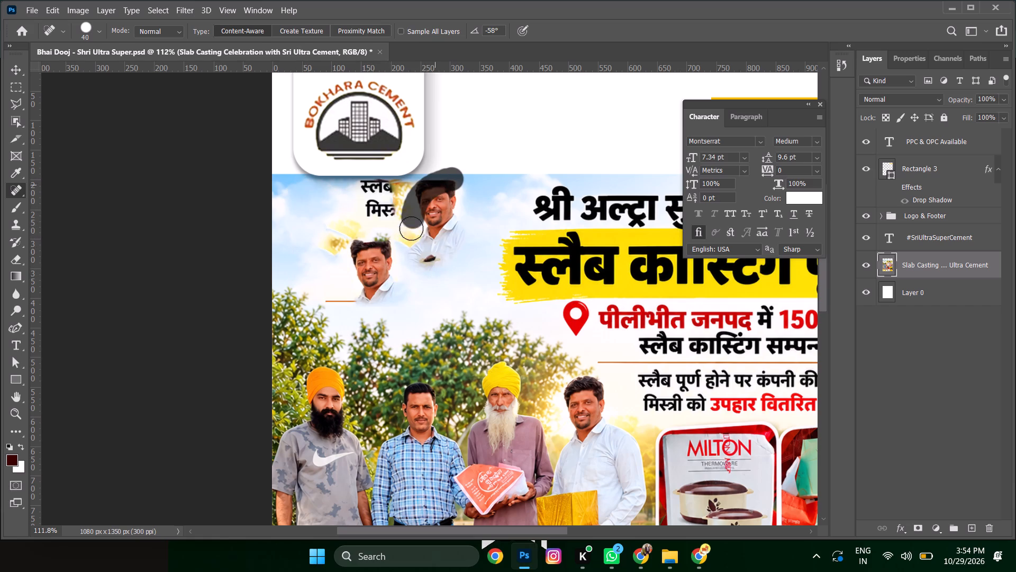
{"action": "left_click_drag", "start_coordinate": [411, 228], "coordinate": [462, 228]}
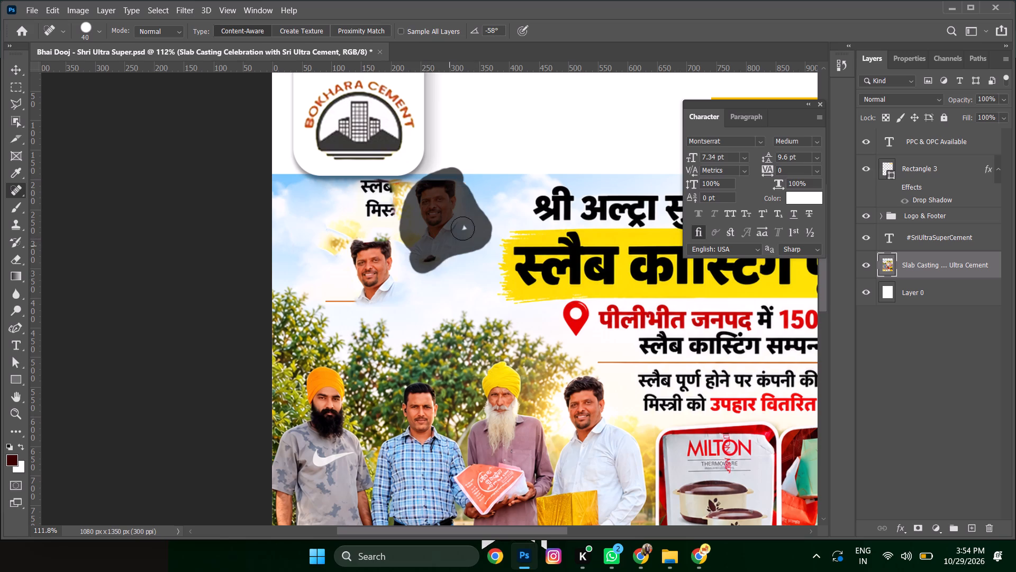
{"action": "left_click_drag", "start_coordinate": [462, 228], "coordinate": [381, 197]}
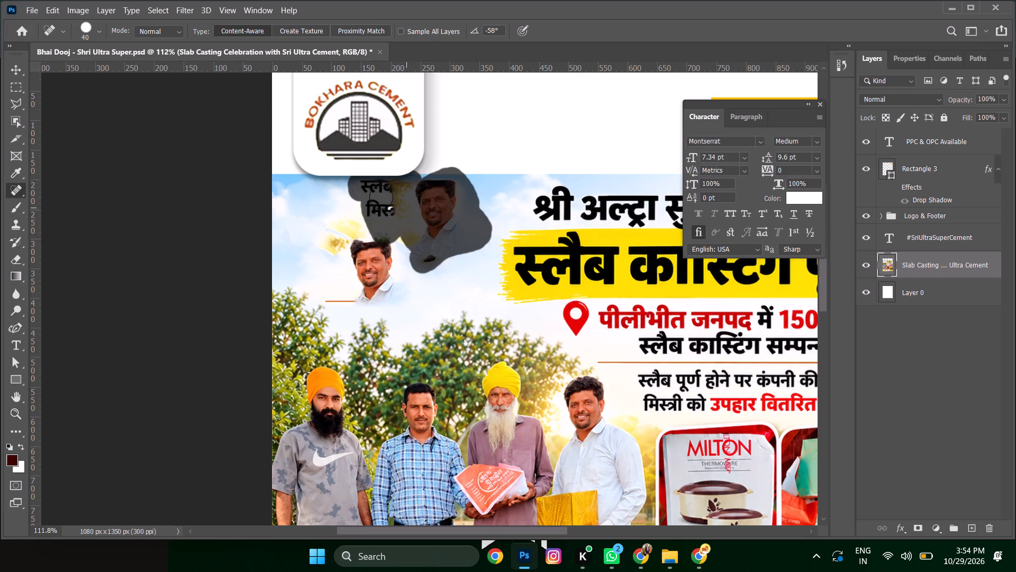
{"action": "left_click_drag", "start_coordinate": [381, 197], "coordinate": [427, 219]}
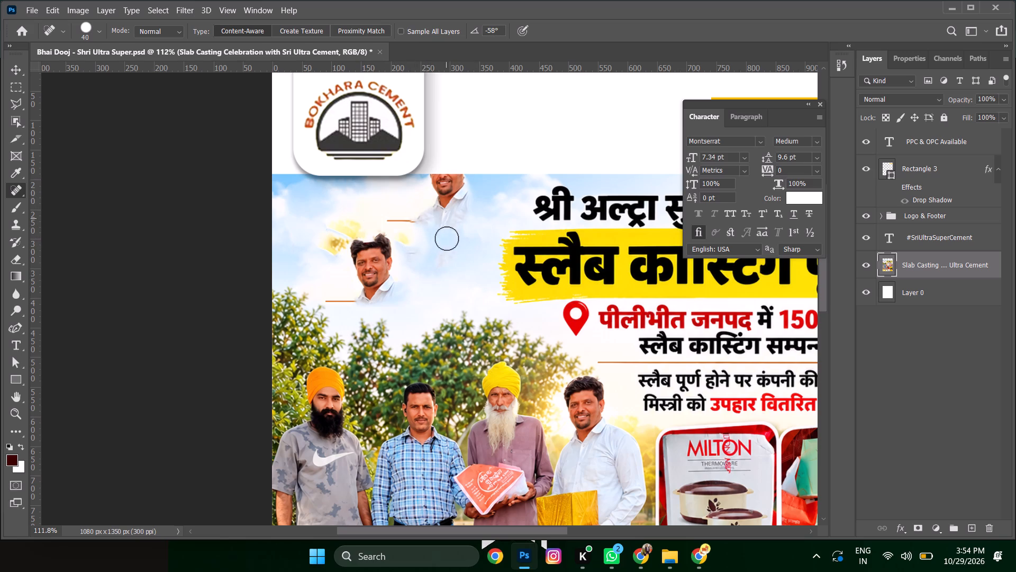
Enlarge the healing brush to 80 and retouch the leftover face and text artefacts until the sky below the logo is clean.
{"action": "key", "text": "bracketright"}
{"action": "key", "text": "bracketright"}
{"action": "key", "text": "bracketright"}
{"action": "key", "text": "bracketright"}
{"action": "key", "text": "bracketright"}
{"action": "left_click_drag", "start_coordinate": [448, 177], "coordinate": [445, 209]}
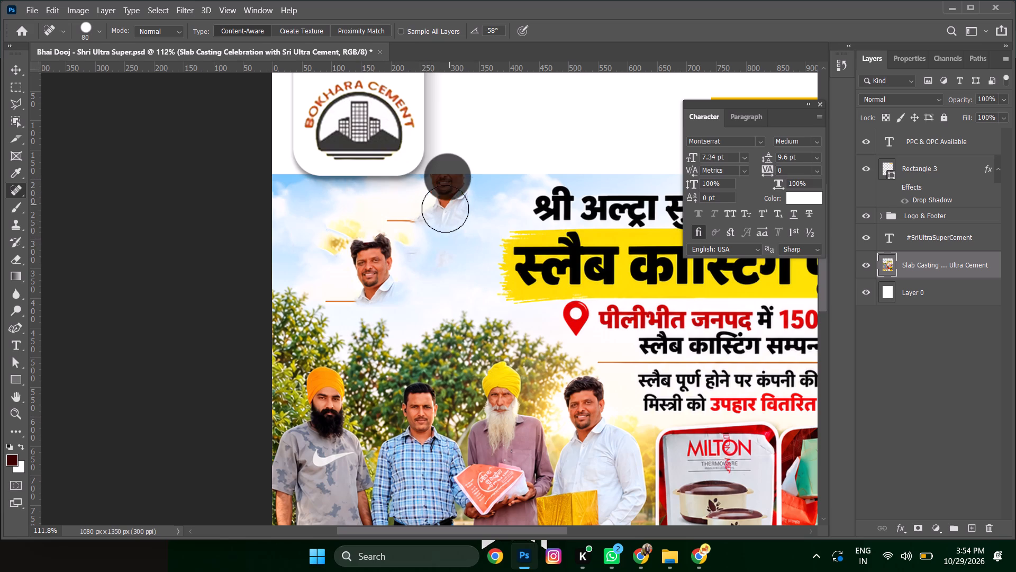
{"action": "left_click_drag", "start_coordinate": [445, 209], "coordinate": [382, 251]}
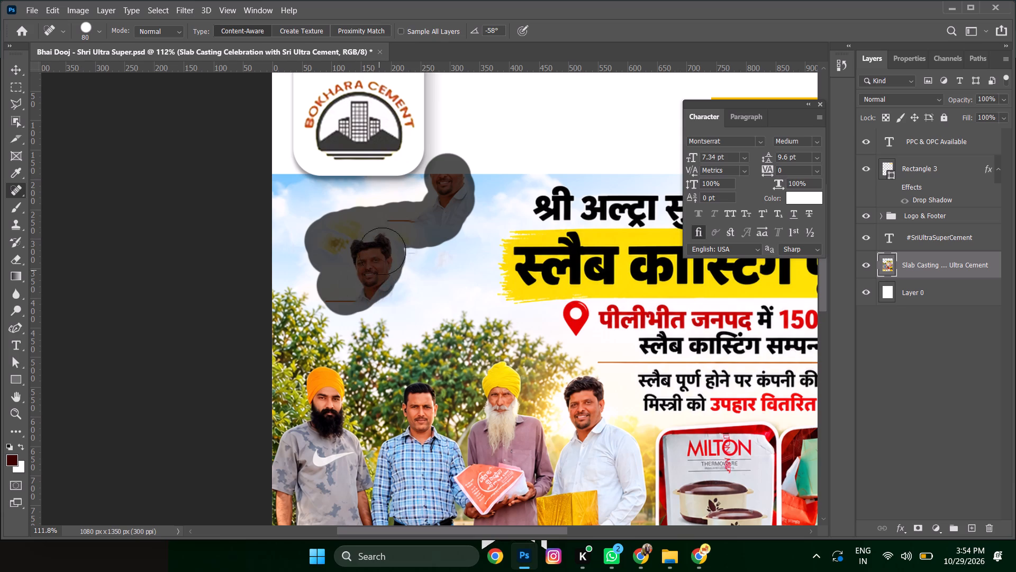
{"action": "left_click_drag", "start_coordinate": [382, 251], "coordinate": [436, 259]}
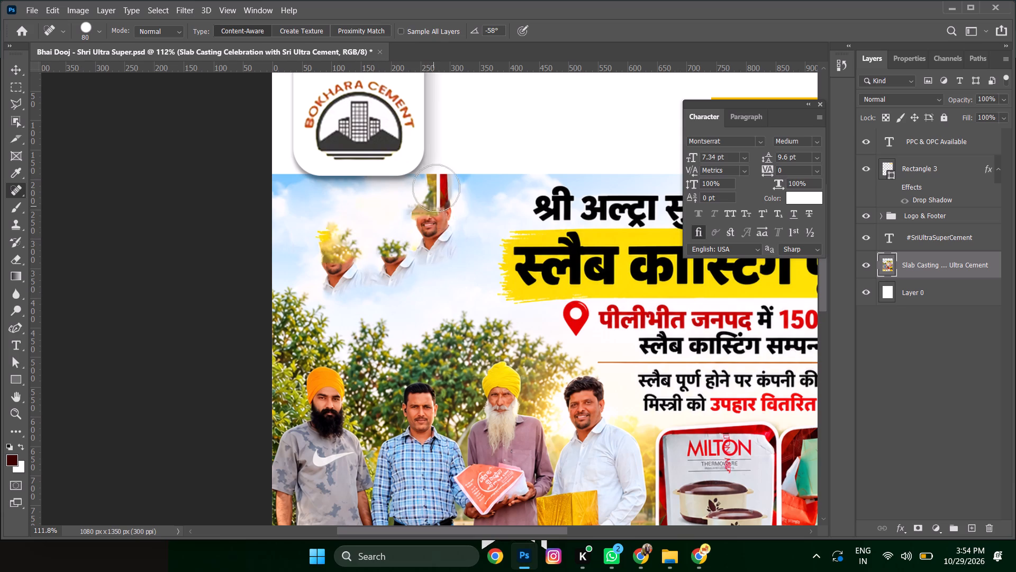
{"action": "left_click_drag", "start_coordinate": [429, 172], "coordinate": [398, 241]}
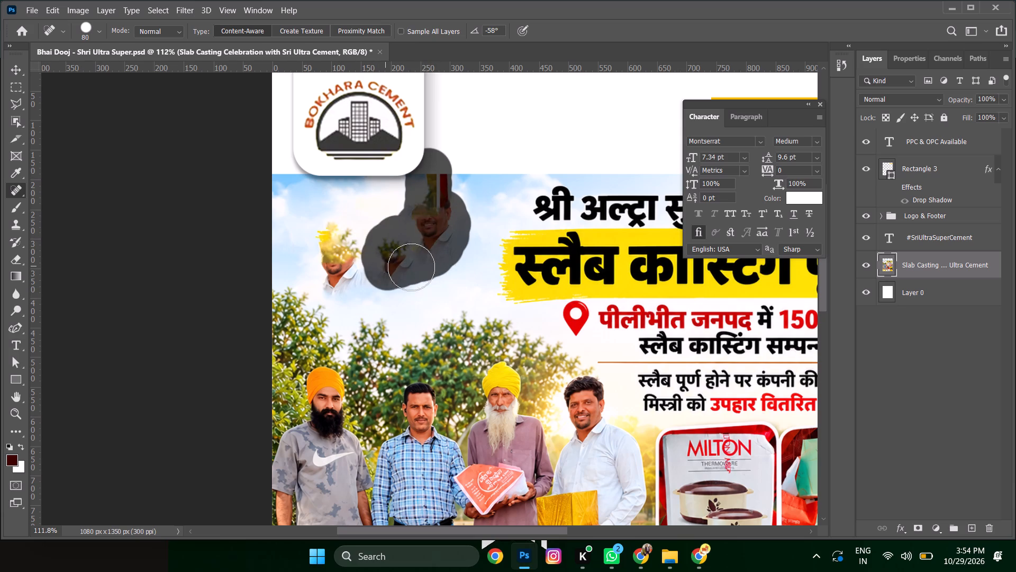
{"action": "left_click_drag", "start_coordinate": [428, 183], "coordinate": [422, 233]}
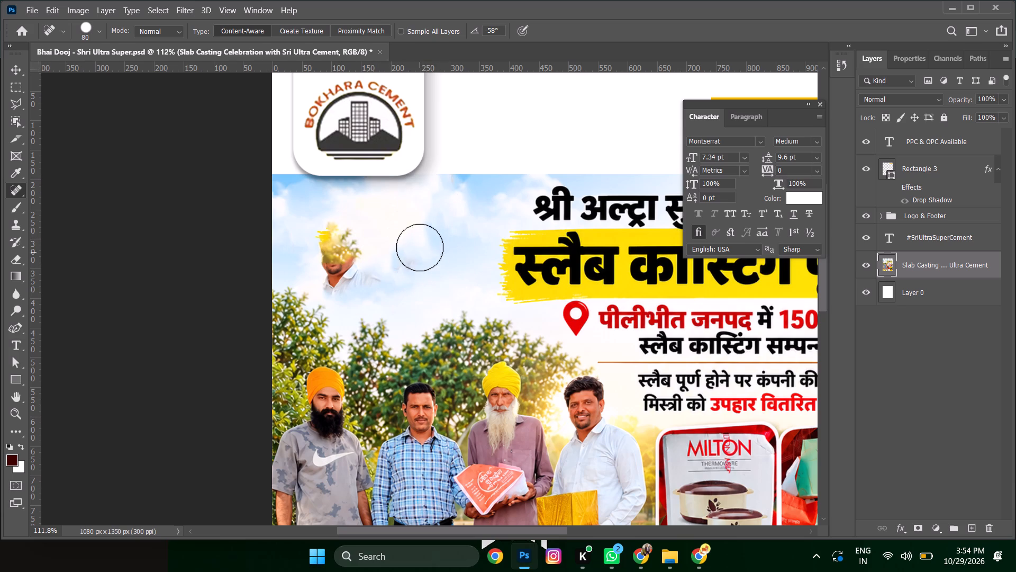
{"action": "left_click_drag", "start_coordinate": [346, 229], "coordinate": [344, 253]}
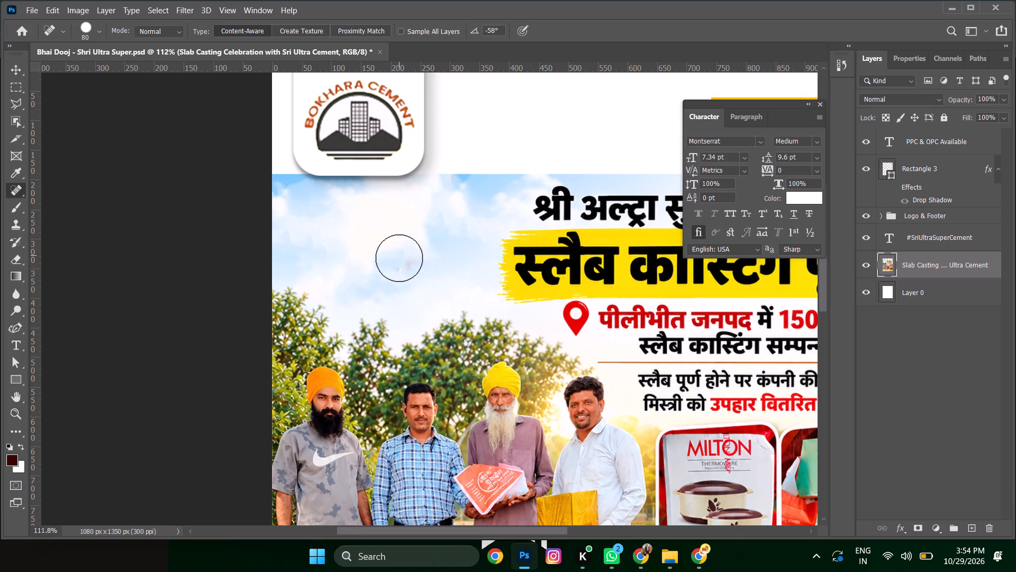
{"action": "left_click", "coordinate": [397, 273]}
{"action": "left_click", "coordinate": [410, 263]}
{"action": "scroll", "coordinate": [412, 233], "scroll_direction": "down", "scroll_amount": 9, "text": "alt"}
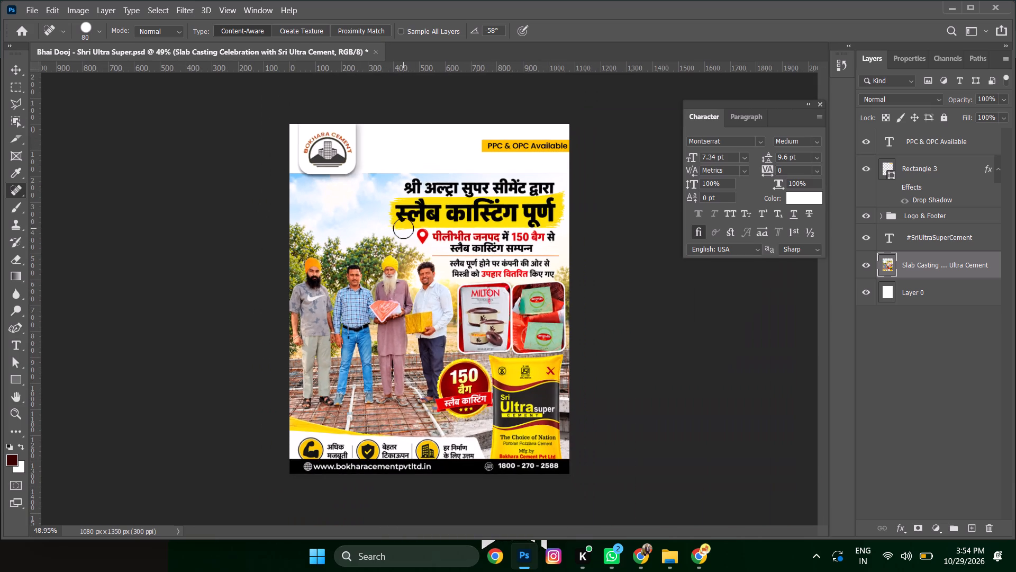
{"action": "left_click", "coordinate": [16, 67]}
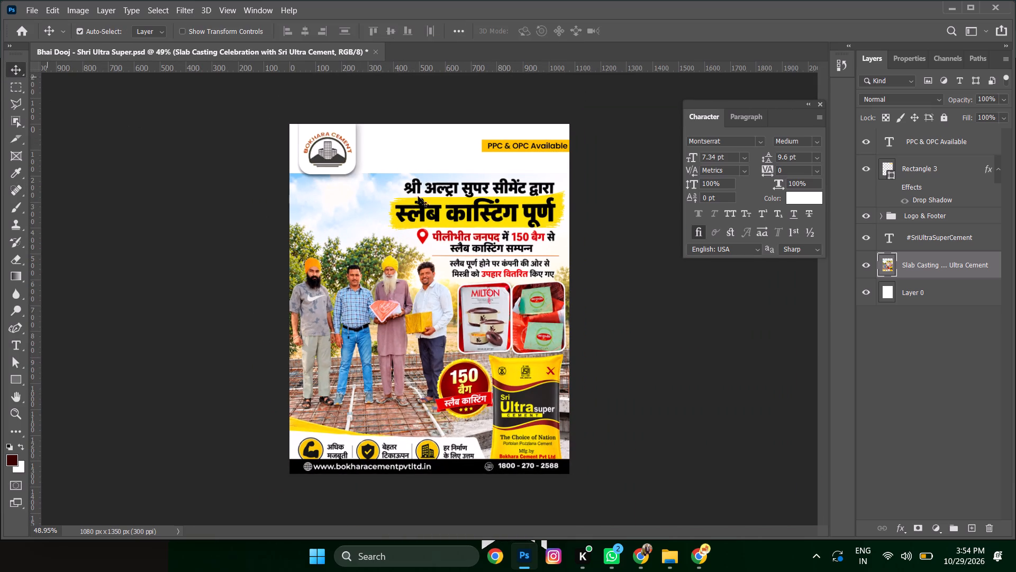
Move the Slab Casting poster layer up until it fills the canvas, with its top edge aligned to the canvas top.
{"action": "scroll", "coordinate": [533, 202], "scroll_direction": "down", "scroll_amount": 2, "text": "alt"}
{"action": "scroll", "coordinate": [487, 215], "scroll_direction": "up", "scroll_amount": 2, "text": "alt"}
{"action": "left_click", "coordinate": [494, 216]}
{"action": "key", "text": "shift+Up"}
{"action": "key", "text": "shift+Up"}
{"action": "key", "text": "shift+Up"}
{"action": "key", "text": "shift+Up"}
{"action": "key", "text": "shift+Up"}
{"action": "key", "text": "shift+Up"}
{"action": "key", "text": "shift+Up"}
{"action": "key", "text": "shift+Up"}
{"action": "key", "text": "shift+Up"}
{"action": "key", "text": "shift+Up"}
{"action": "key", "text": "shift+Up"}
{"action": "key", "text": "shift+Up"}
{"action": "key", "text": "shift+Up"}
{"action": "key", "text": "shift+Up"}
{"action": "key", "text": "shift+Up"}
{"action": "key", "text": "shift+Up"}
{"action": "key", "text": "shift+Up"}
{"action": "key", "text": "shift+Up"}
{"action": "key", "text": "shift+Up"}
{"action": "key", "text": "shift+Up"}
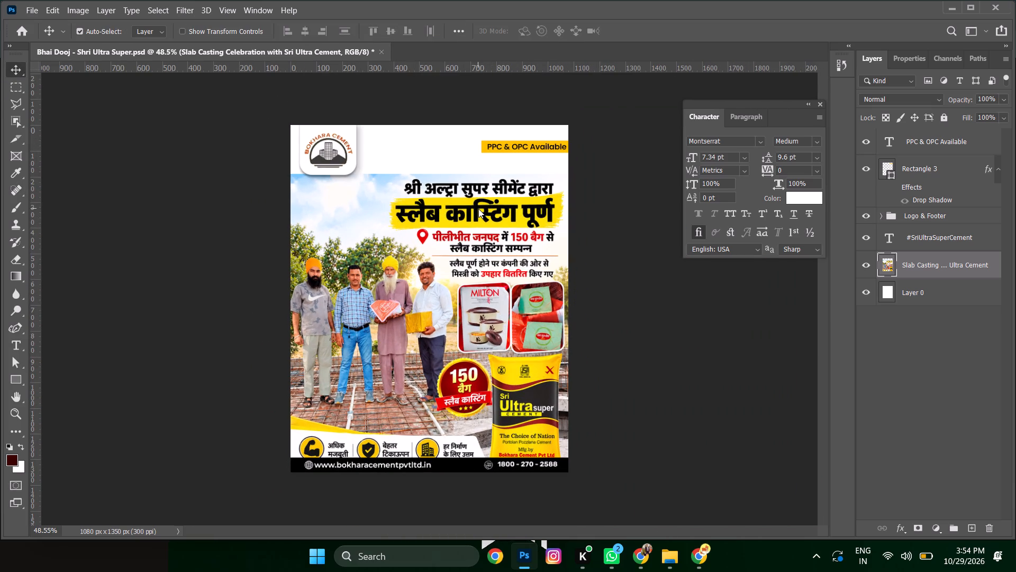
{"action": "key", "text": "shift+Up"}
{"action": "key", "text": "shift+Up"}
{"action": "key", "text": "shift+Up"}
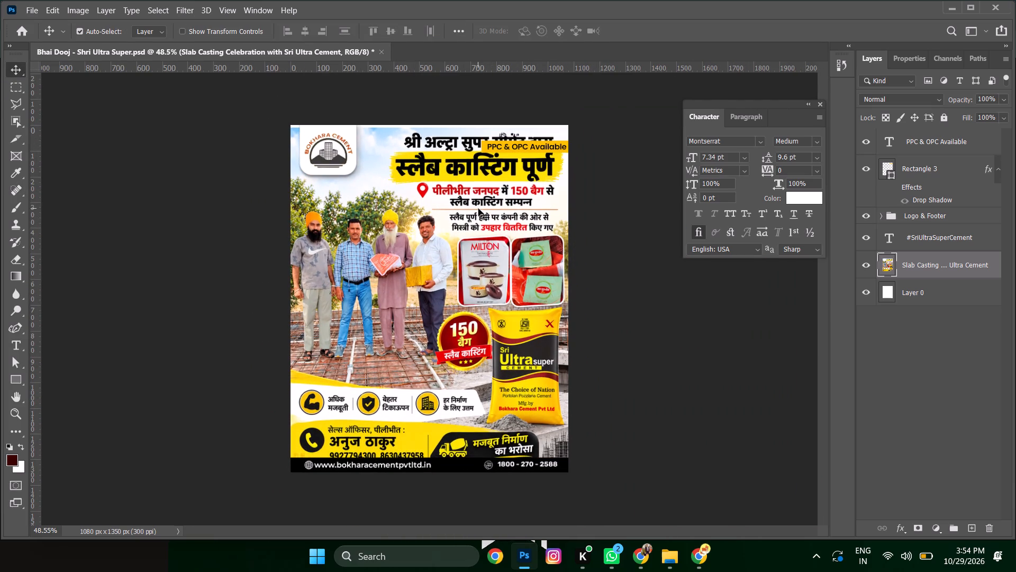
{"action": "key", "text": "shift+Up"}
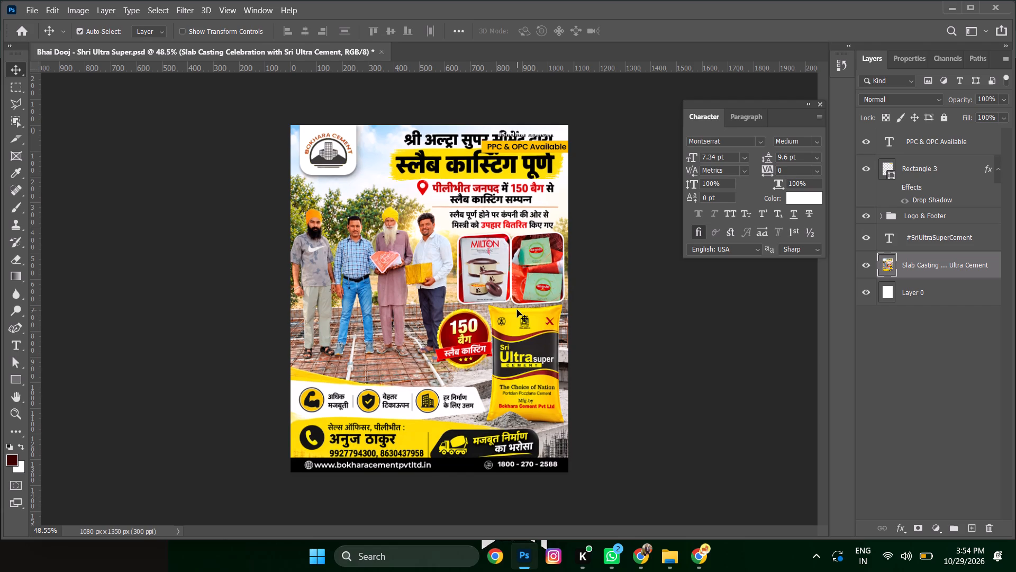
{"action": "left_click", "coordinate": [431, 403]}
{"action": "key", "text": "shift+Up"}
{"action": "key", "text": "shift+Up"}
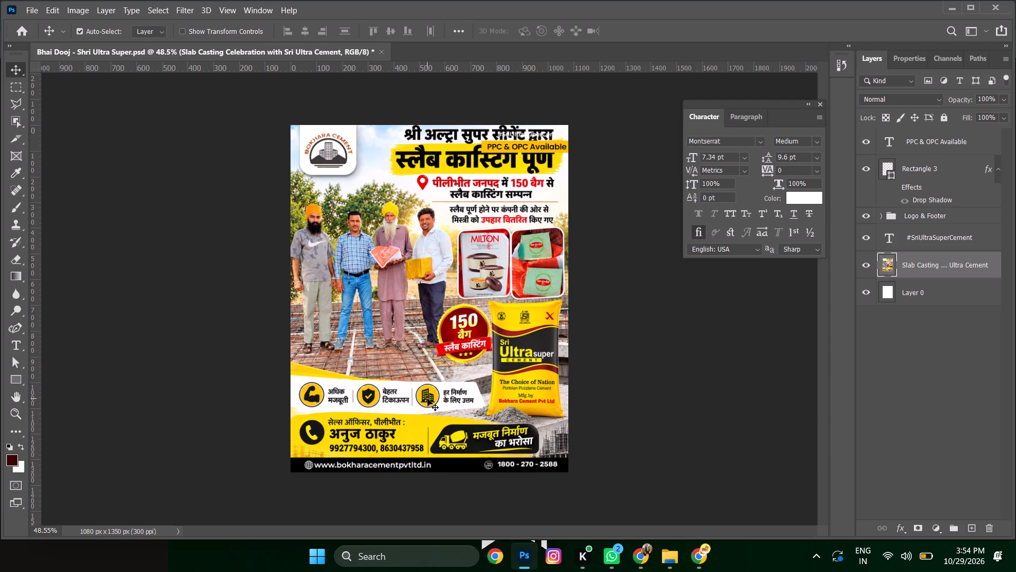
{"action": "key", "text": "shift+Down"}
{"action": "key", "text": "shift+Down"}
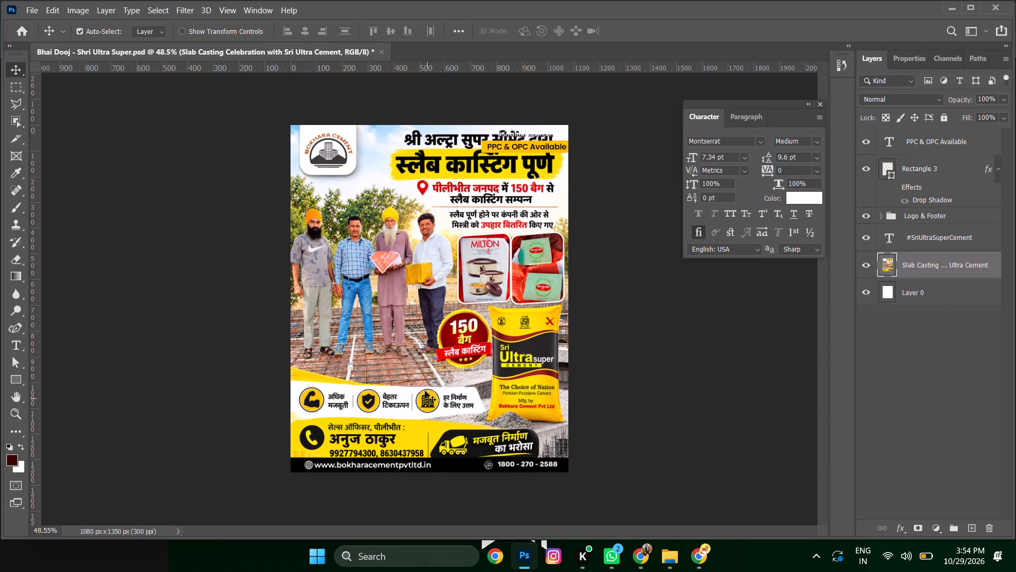
Scale the Slab Casting poster layer about its centre to 95.20% of its size.
{"action": "key", "text": "ctrl+t"}
{"action": "left_click_drag", "start_coordinate": [570, 123], "coordinate": [568, 125], "text": "alt"}
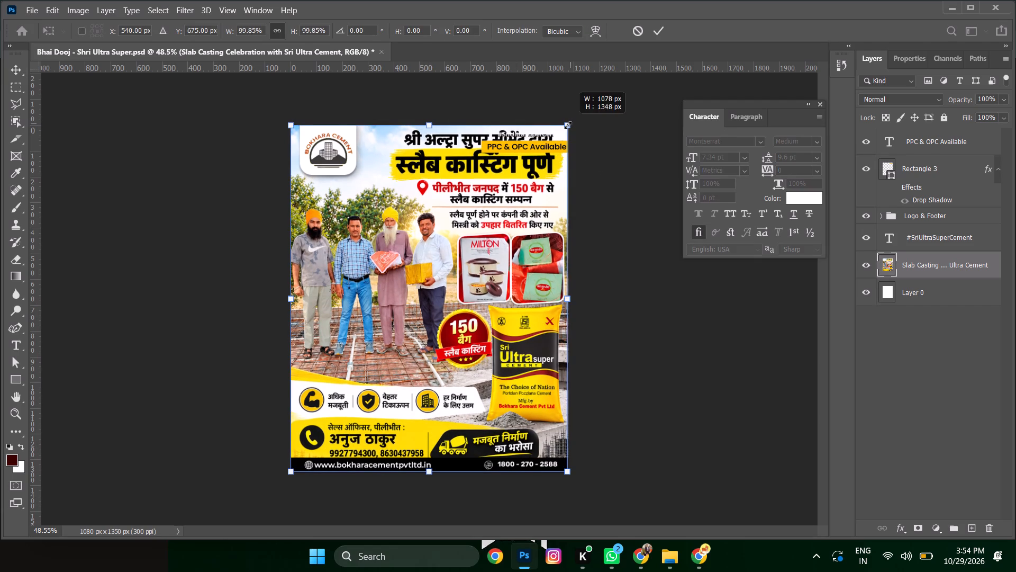
{"action": "left_click_drag", "start_coordinate": [568, 125], "coordinate": [564, 132], "text": "alt"}
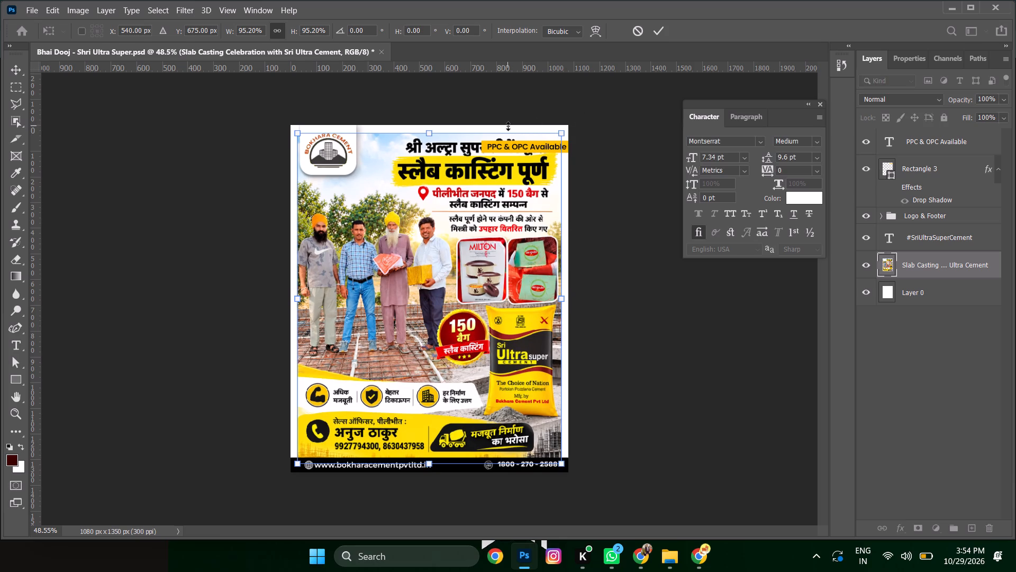
{"action": "key", "text": "Return"}
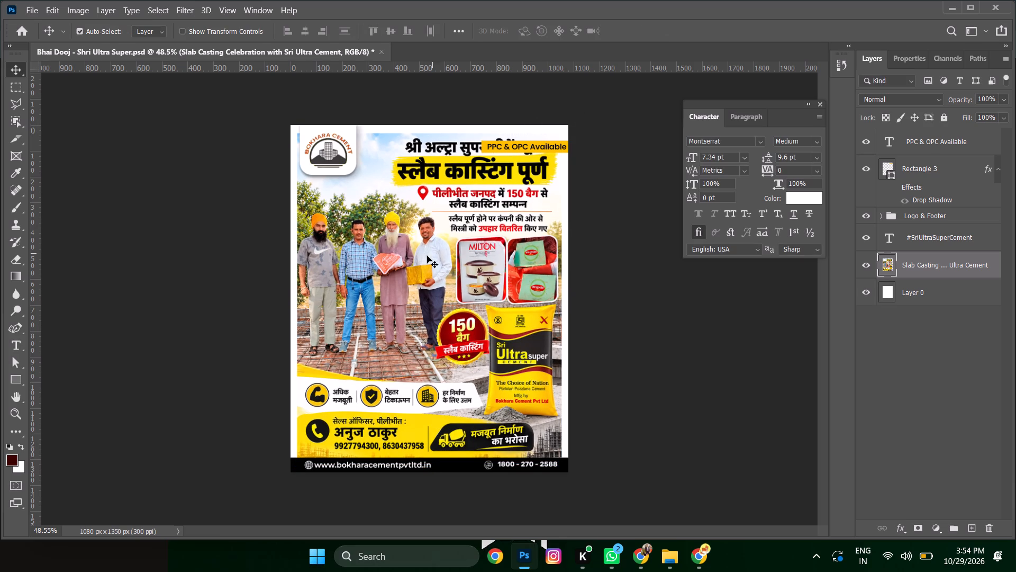
Nudge the scaled poster down 10 px so its contact strip sits just above the black website footer.
{"action": "left_click", "coordinate": [427, 256]}
{"action": "key", "text": "shift+Down"}
{"action": "key", "text": "shift+Down"}
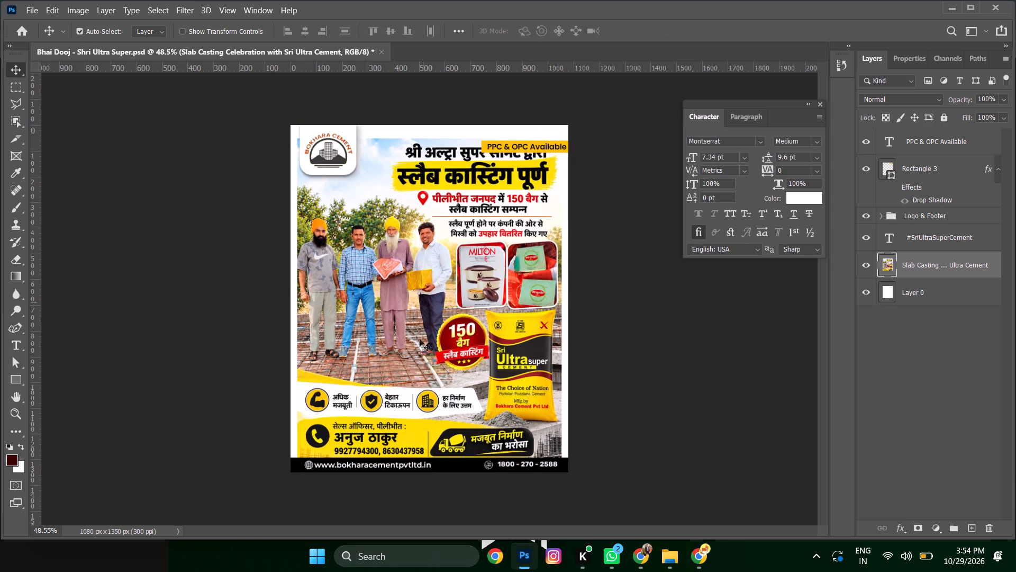
{"action": "key", "text": "shift+Down"}
{"action": "key", "text": "shift+Up"}
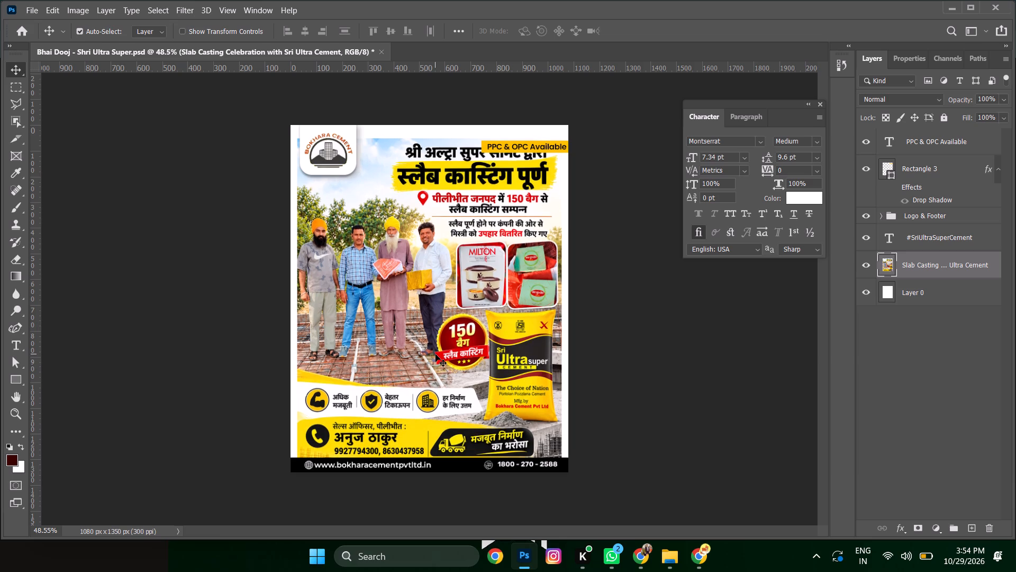
{"action": "key", "text": "shift+Up"}
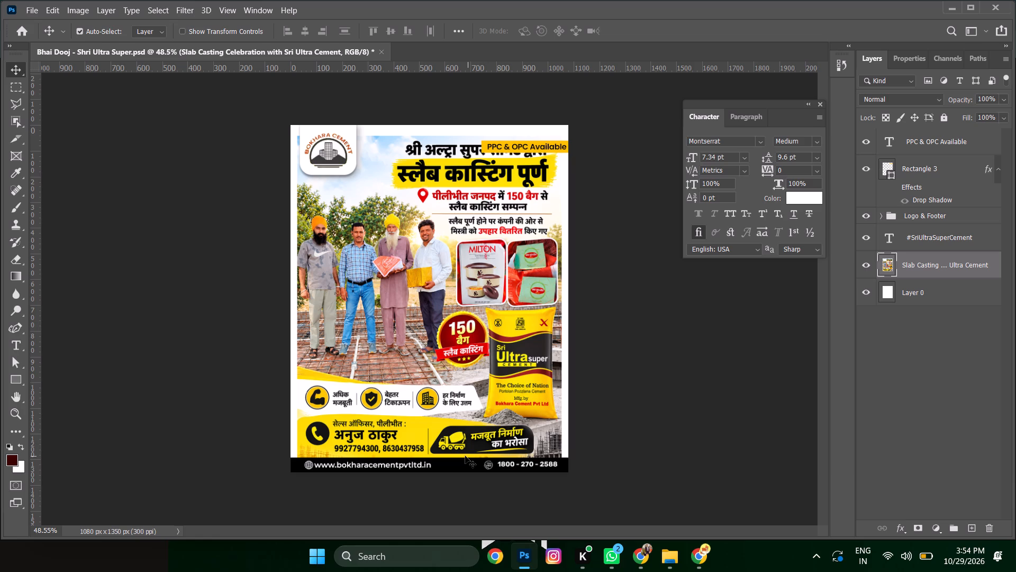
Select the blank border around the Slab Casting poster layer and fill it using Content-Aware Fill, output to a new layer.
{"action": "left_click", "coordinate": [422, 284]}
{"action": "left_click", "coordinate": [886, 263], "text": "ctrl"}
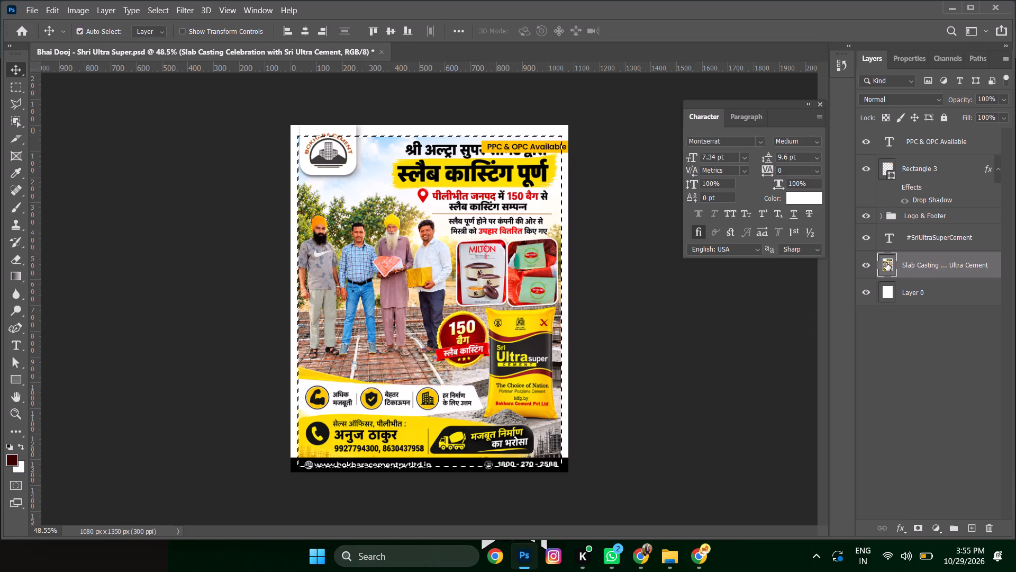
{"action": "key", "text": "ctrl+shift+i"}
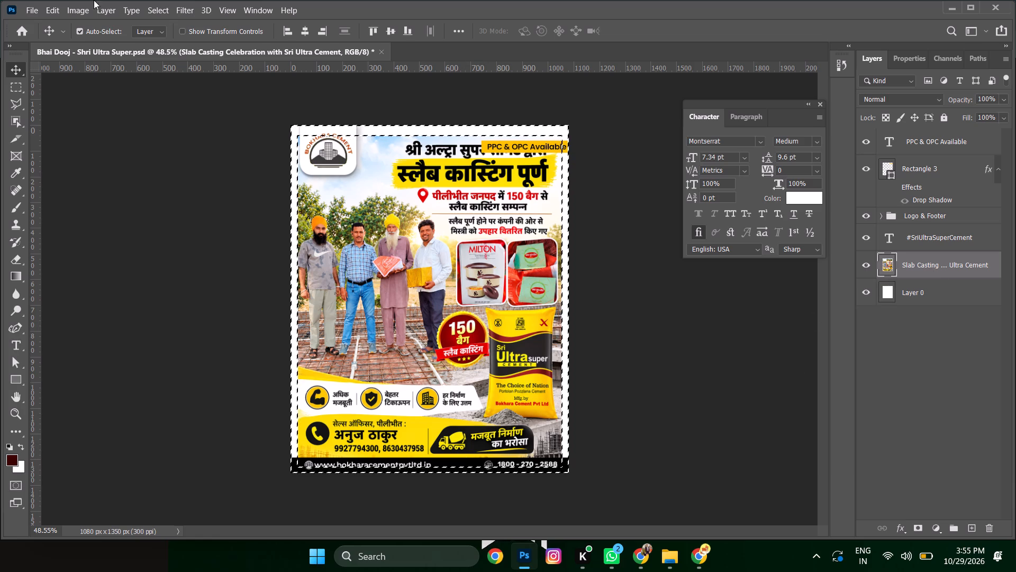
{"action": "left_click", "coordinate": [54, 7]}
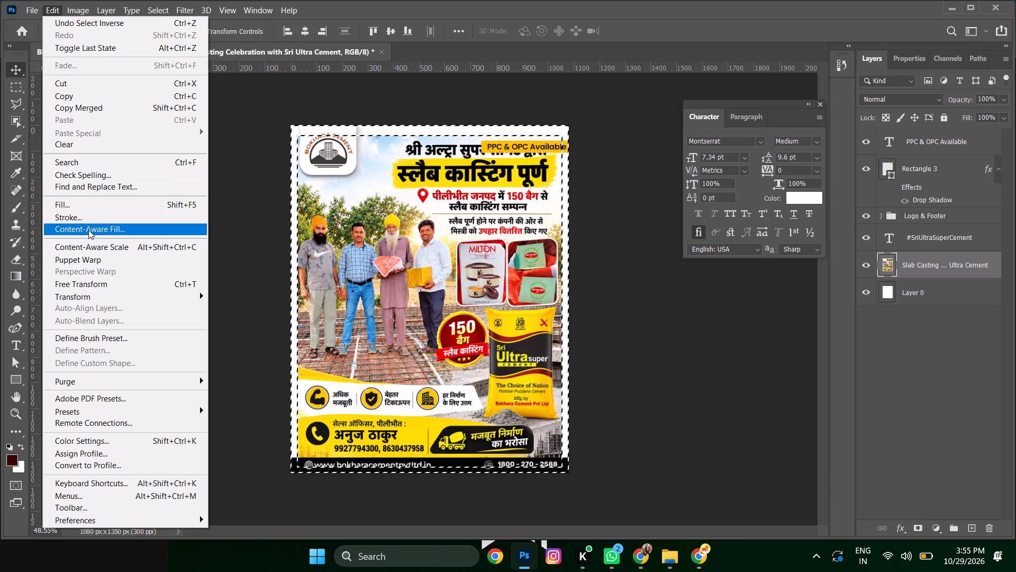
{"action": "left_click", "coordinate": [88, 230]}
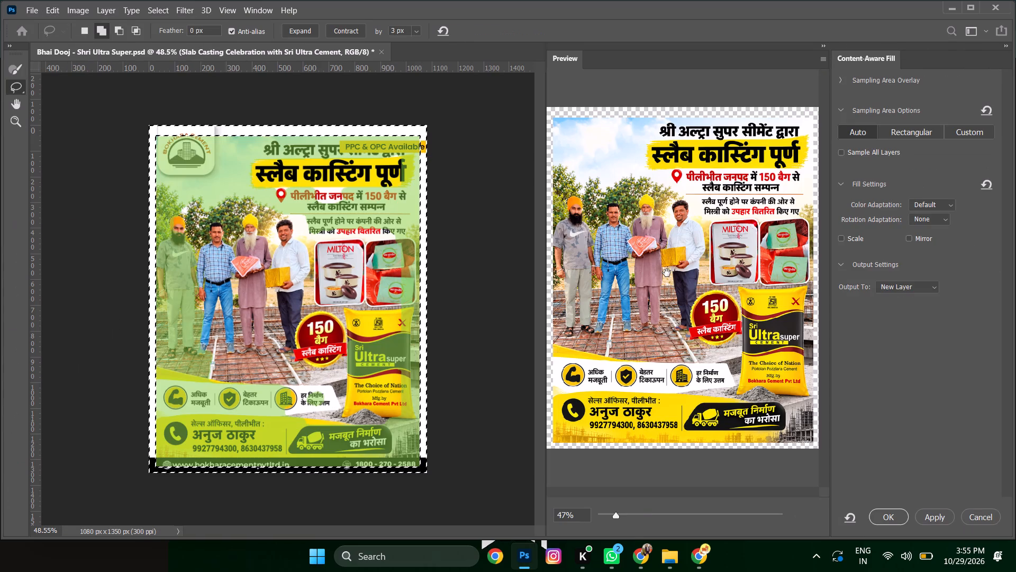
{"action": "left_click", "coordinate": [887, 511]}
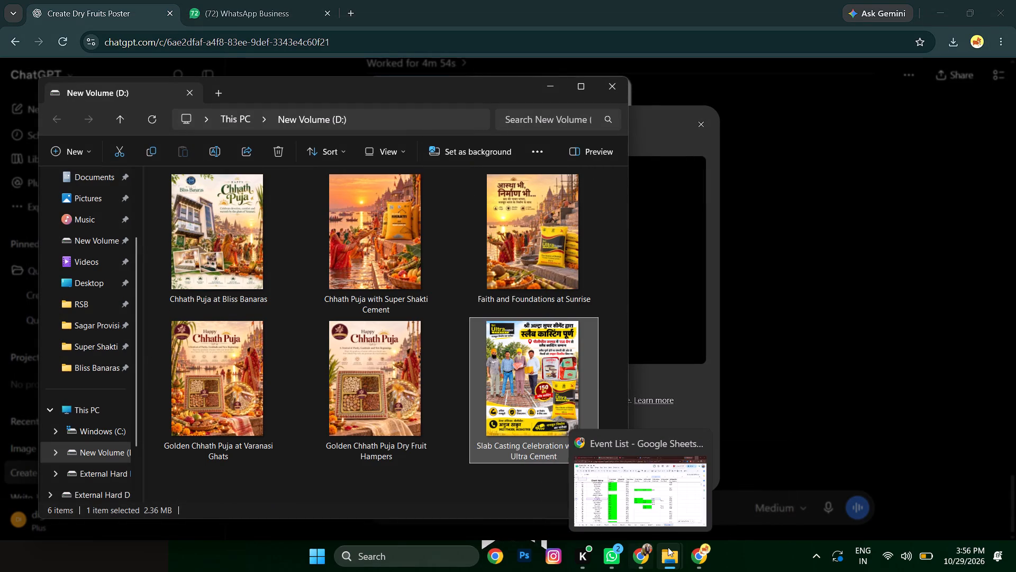
Relaunch Photoshop and reopen the Bhai Dooj - Shri Ultra Super PSD template from the Super Shakti Cement folder.
{"action": "left_click", "coordinate": [526, 556]}
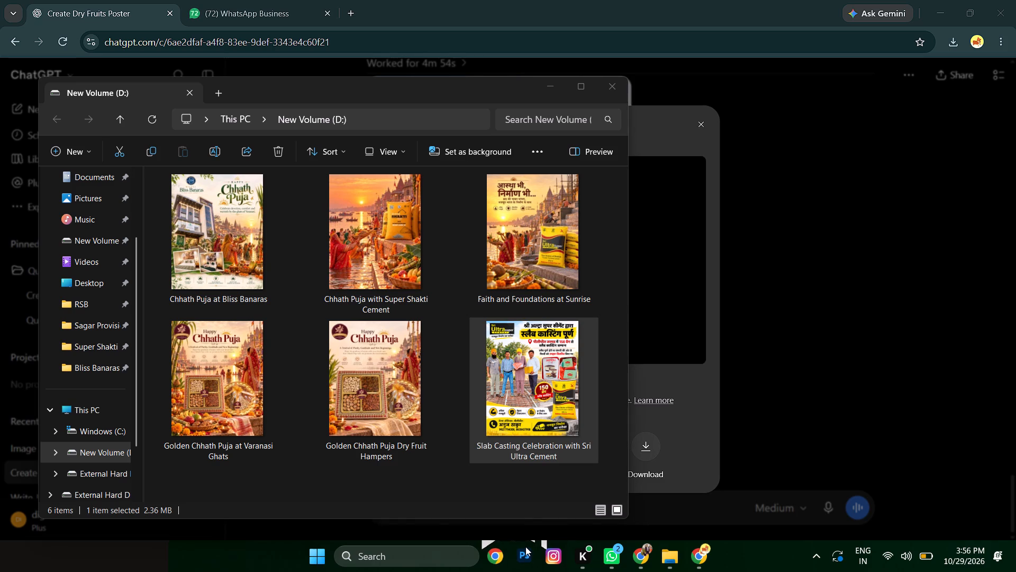
{"action": "left_click", "coordinate": [520, 557]}
{"action": "left_click", "coordinate": [669, 561]}
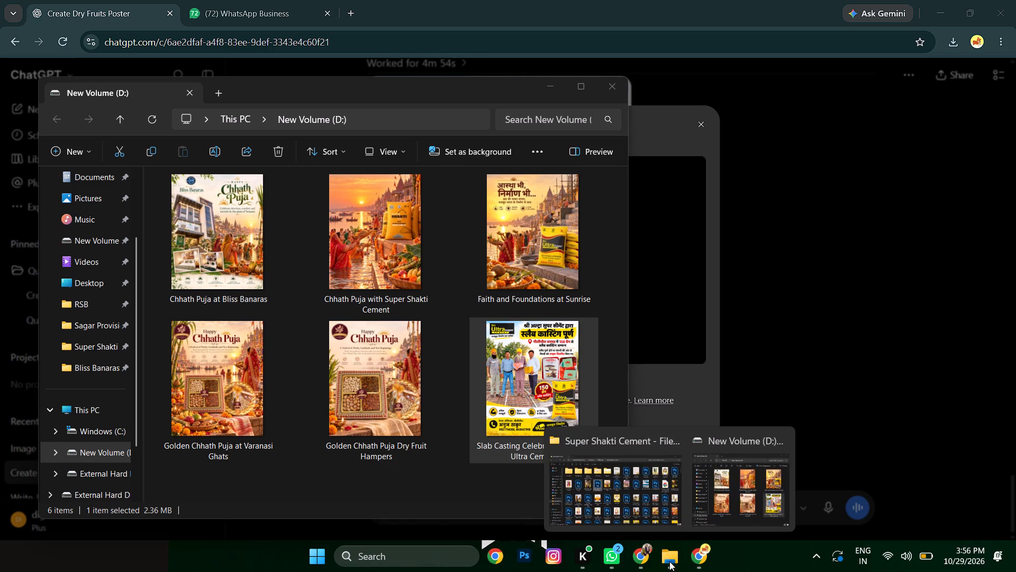
{"action": "left_click", "coordinate": [620, 508]}
{"action": "left_click", "coordinate": [380, 225]}
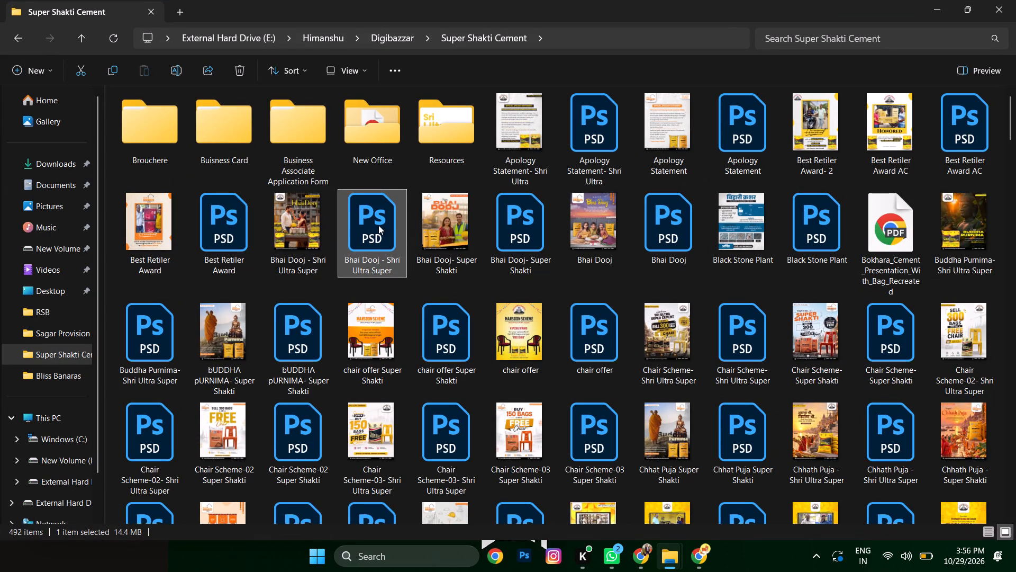
{"action": "double_click", "coordinate": [378, 225]}
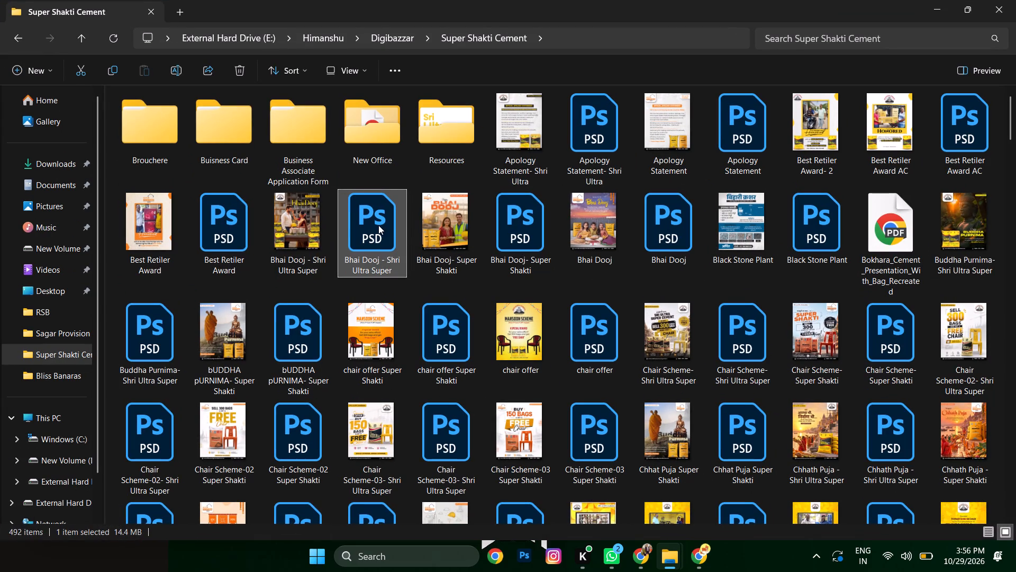
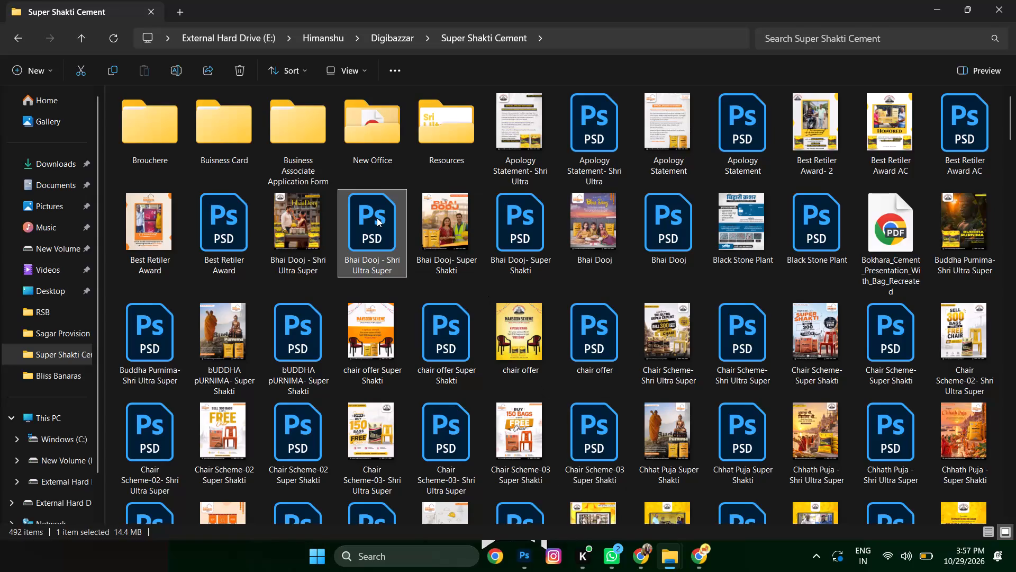
Open the Bhai Dooj - Shri Ultra Super PSD and save it as Daily- 29.10.26- Shri Ultra Super in Photoshop format.
{"action": "double_click", "coordinate": [377, 218]}
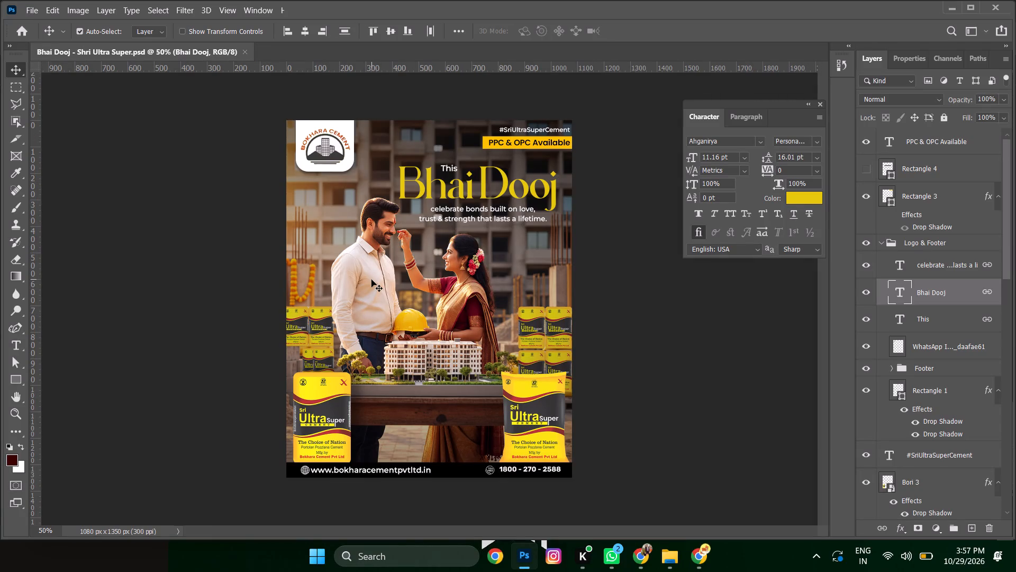
{"action": "key", "text": "ctrl+shift+s"}
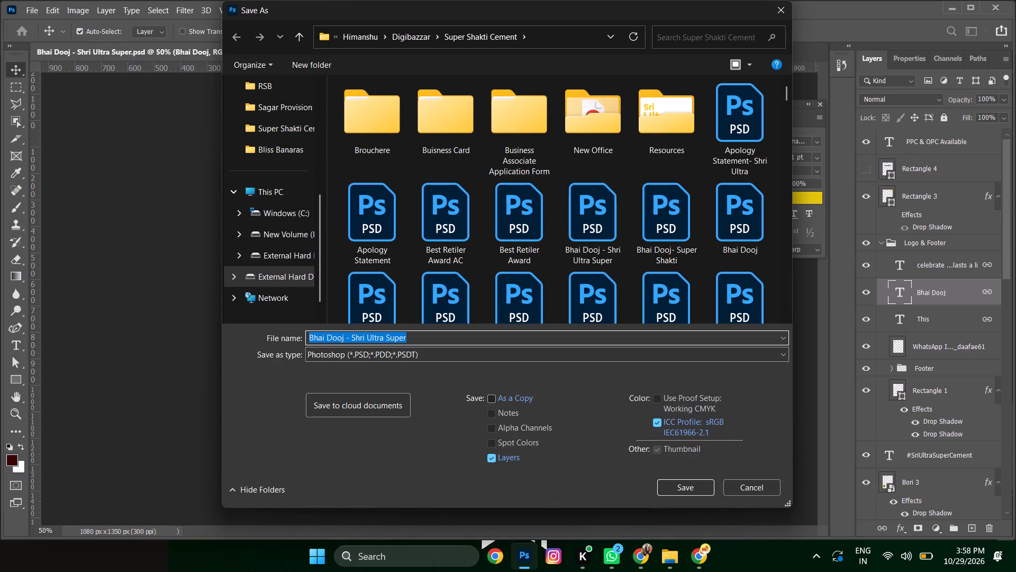
{"action": "left_click_drag", "start_coordinate": [345, 341], "coordinate": [231, 348]}
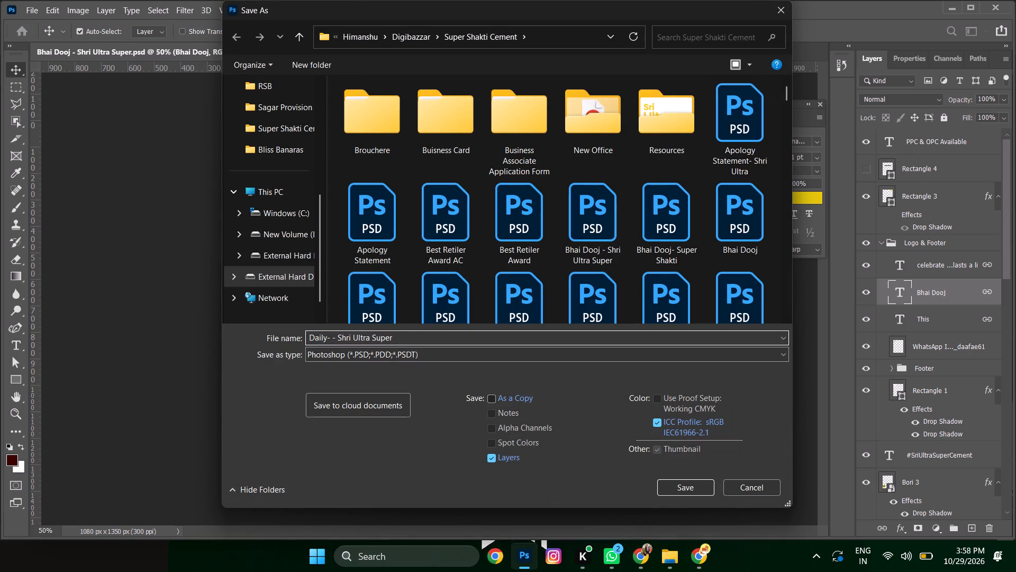
{"action": "type", "text": "29.10.26"}
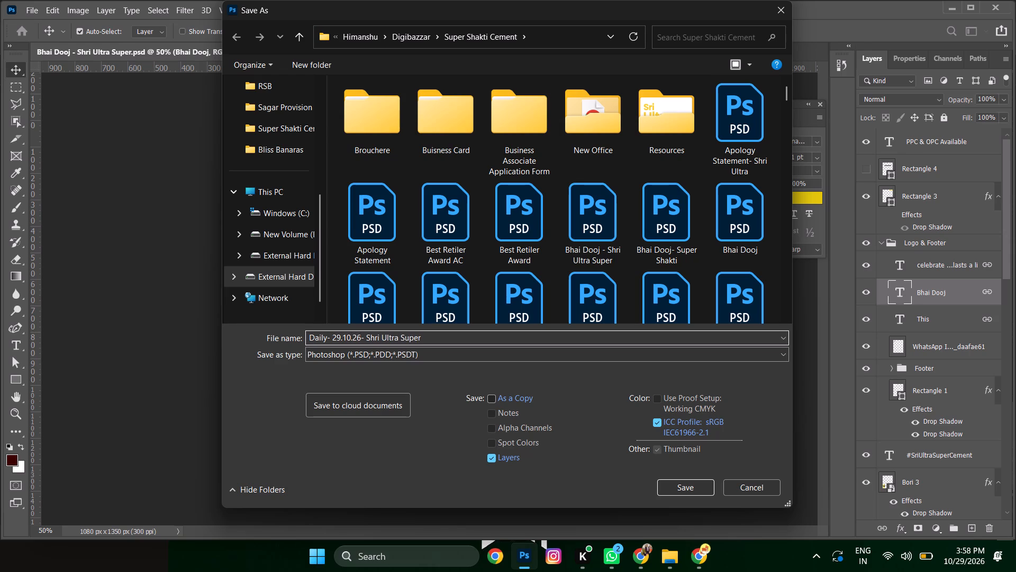
{"action": "key", "text": "Return"}
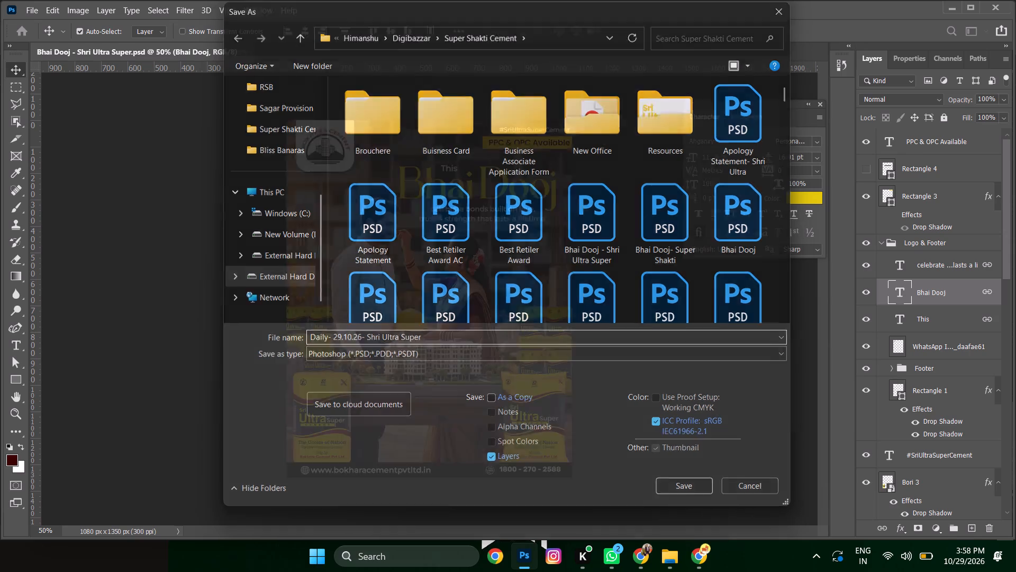
{"action": "key", "text": "Return"}
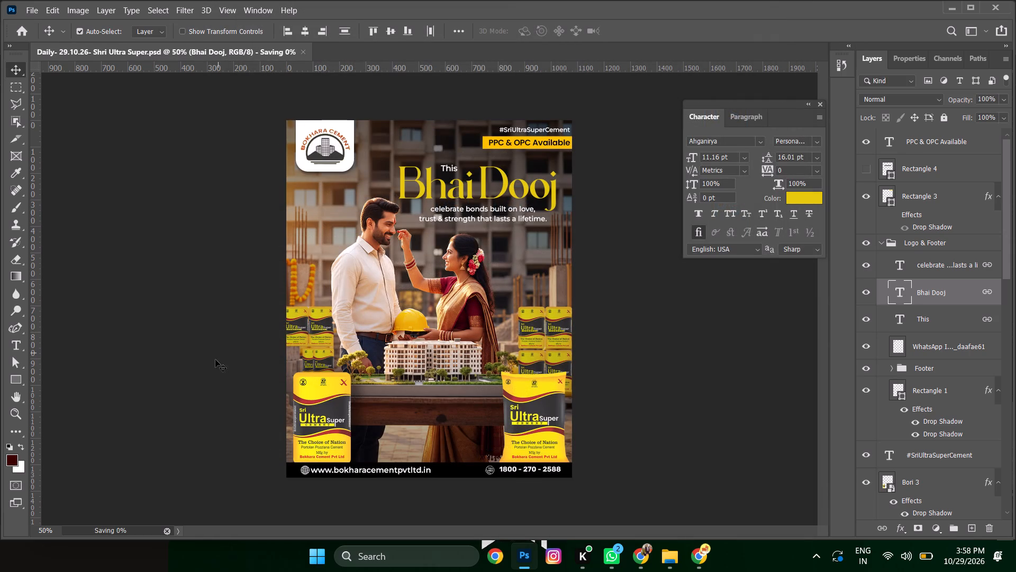
Delete the large front cement bag and all the small stacked bag layers on the left side of the poster.
{"action": "left_click", "coordinate": [329, 388]}
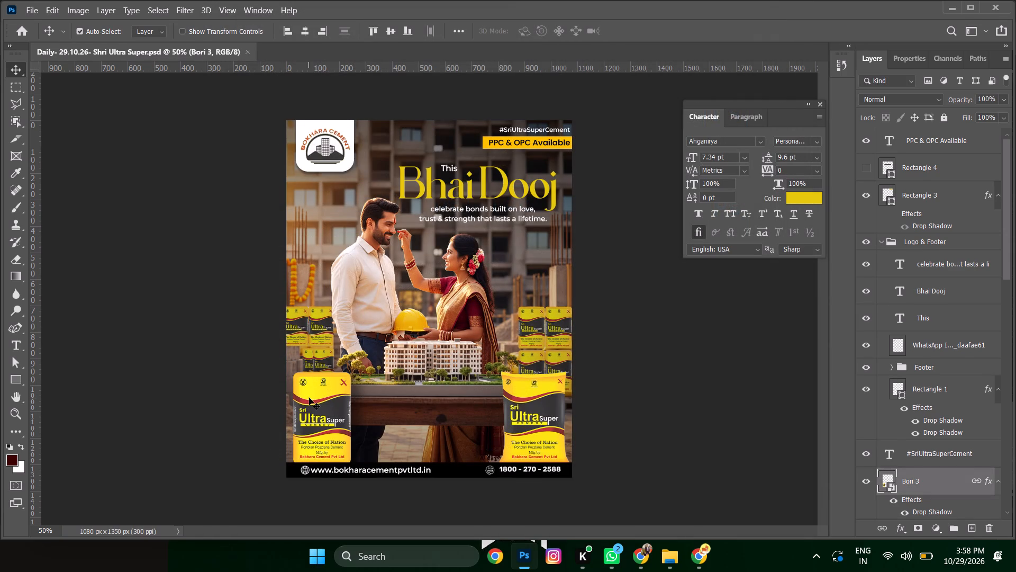
{"action": "key", "text": "Delete"}
{"action": "left_click", "coordinate": [323, 355]}
{"action": "key", "text": "Delete"}
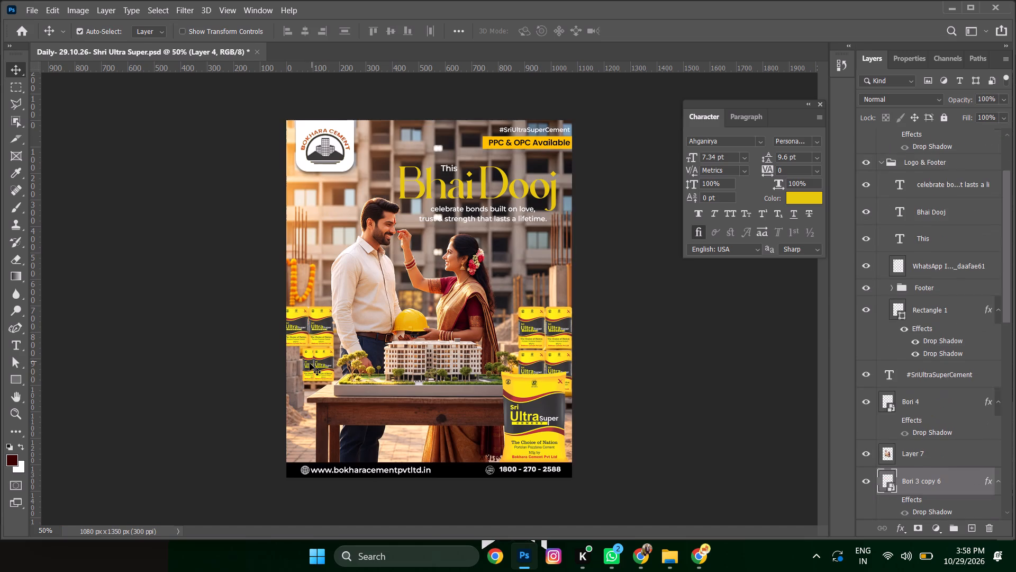
{"action": "left_click", "coordinate": [310, 364]}
{"action": "key", "text": "Delete"}
{"action": "left_click", "coordinate": [321, 355]}
{"action": "key", "text": "Delete"}
{"action": "left_click", "coordinate": [322, 323]}
{"action": "key", "text": "Delete"}
{"action": "left_click", "coordinate": [285, 323]}
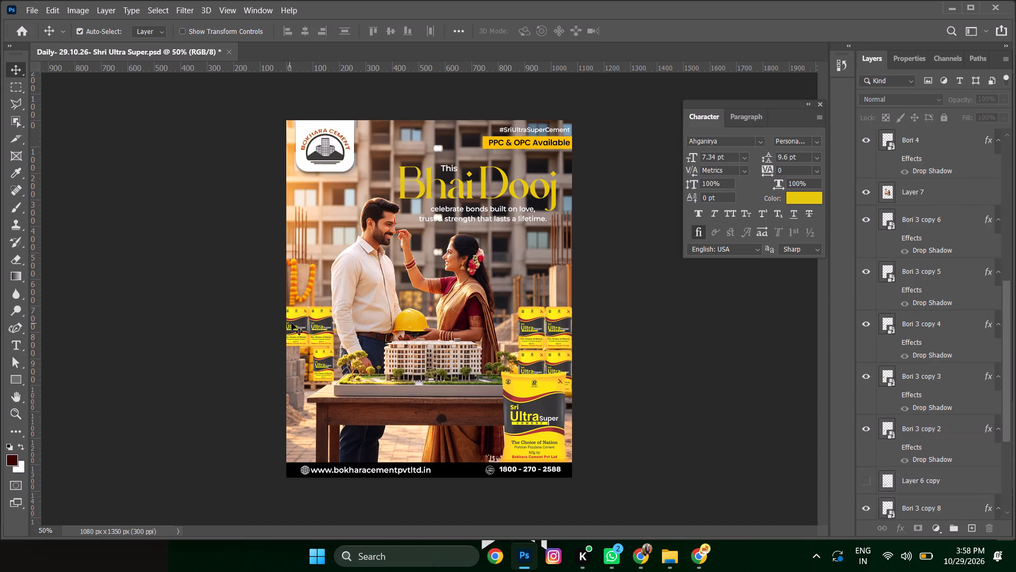
{"action": "left_click", "coordinate": [292, 323]}
{"action": "key", "text": "Delete"}
{"action": "left_click", "coordinate": [323, 329]}
{"action": "key", "text": "Delete"}
{"action": "left_click", "coordinate": [317, 359]}
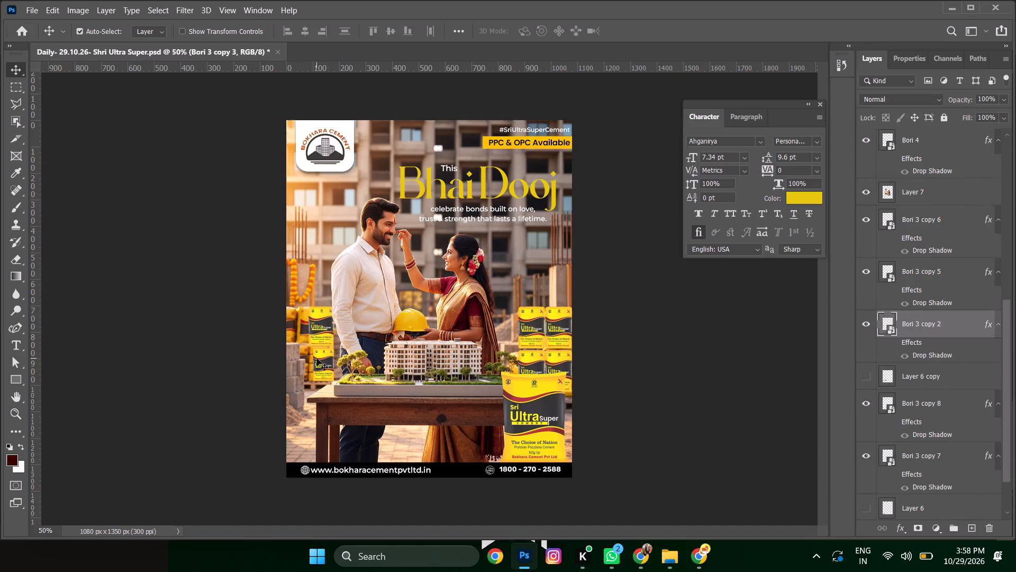
{"action": "key", "text": "Delete"}
Delete the small stacked bag layers and the large front cement bag on the right side of the poster.
{"action": "left_click", "coordinate": [524, 330]}
{"action": "key", "text": "Delete"}
{"action": "left_click", "coordinate": [524, 360]}
{"action": "key", "text": "Delete"}
{"action": "left_click", "coordinate": [551, 360]}
{"action": "key", "text": "Delete"}
{"action": "left_click", "coordinate": [555, 334]}
{"action": "key", "text": "Delete"}
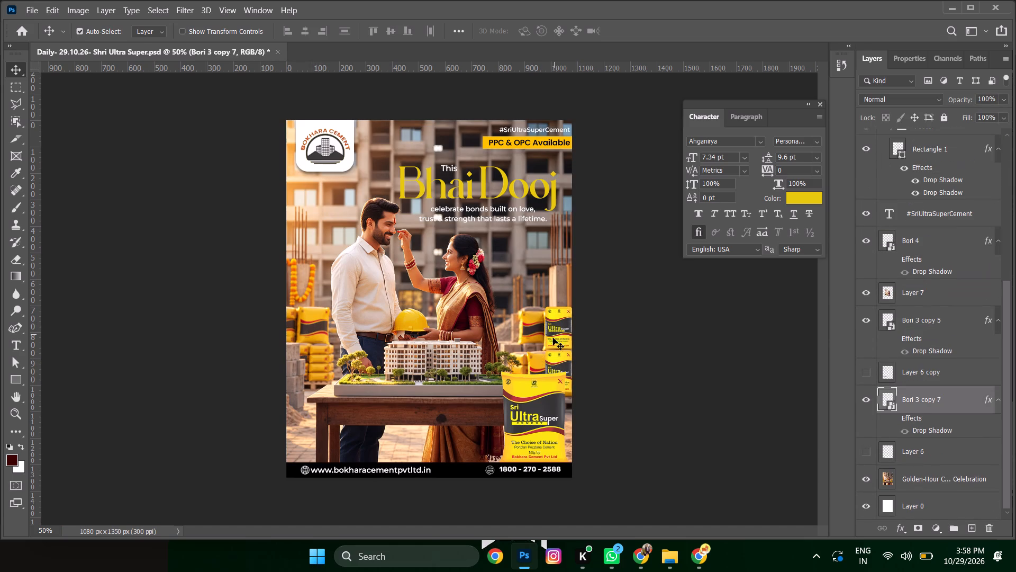
{"action": "left_click", "coordinate": [559, 335]}
{"action": "key", "text": "Delete"}
{"action": "left_click", "coordinate": [538, 389]}
{"action": "key", "text": "Delete"}
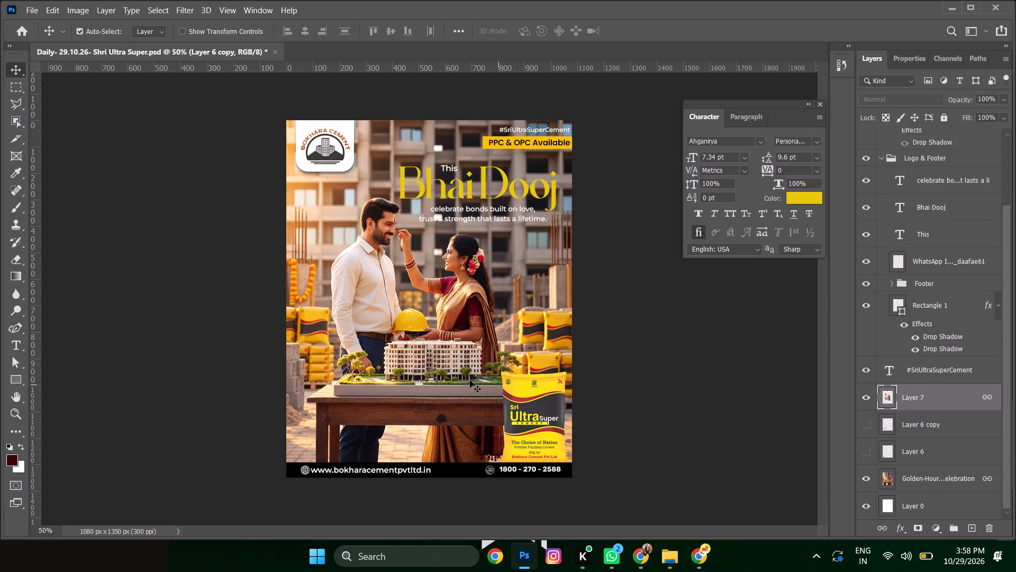
Delete the couple-and-table foreground layer and the Golden-Hour background image, leaving the white base layer.
{"action": "left_click", "coordinate": [439, 358]}
{"action": "key", "text": "Delete"}
{"action": "left_click", "coordinate": [468, 306]}
{"action": "key", "text": "Delete"}
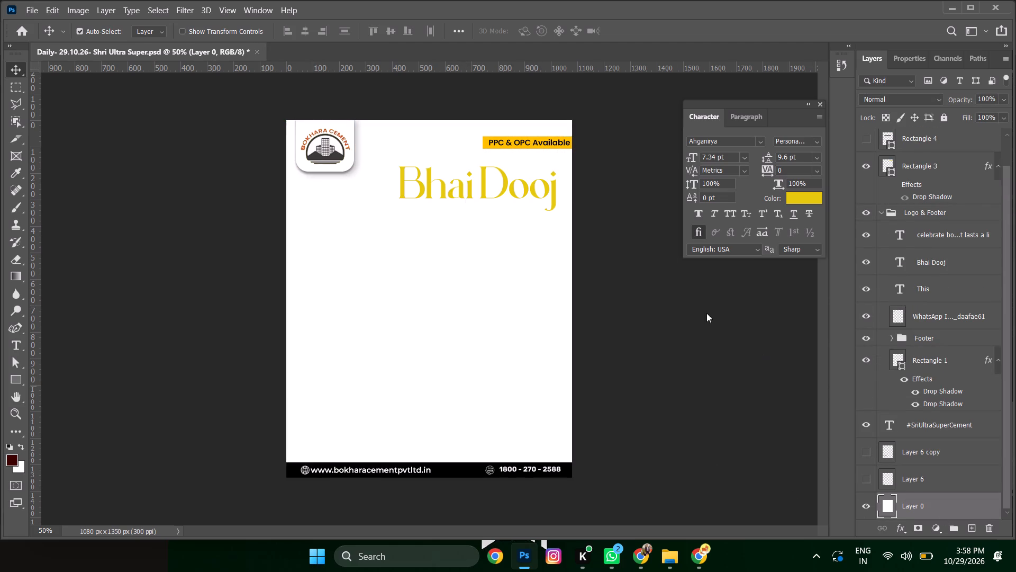
Delete the Bhai Dooj heading, the "celebrate bonds" tagline and the "This" text layers from the Logo & Footer group.
{"action": "left_click_drag", "start_coordinate": [505, 179], "coordinate": [504, 213]}
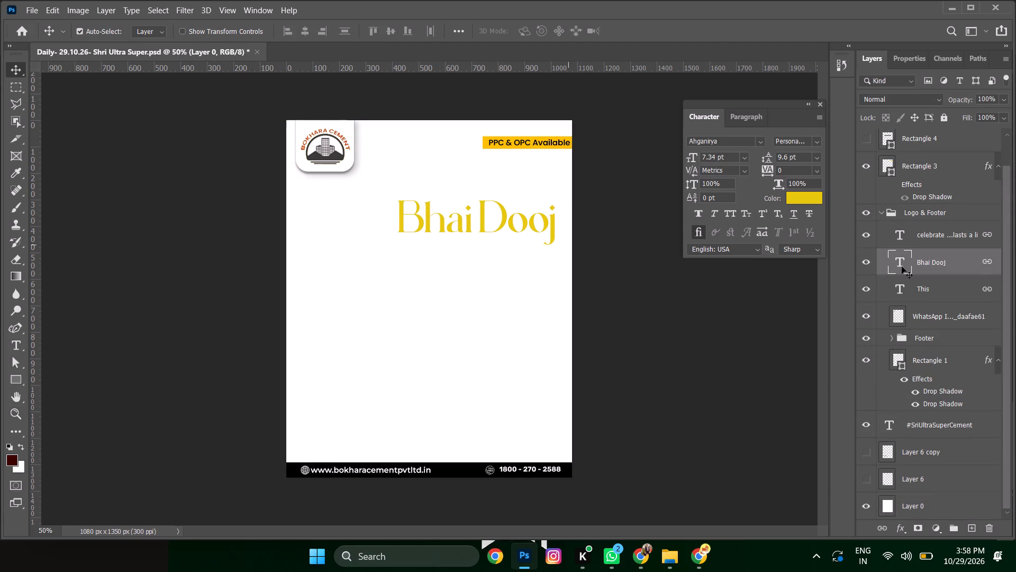
{"action": "key", "text": "Delete"}
{"action": "left_click", "coordinate": [922, 262]}
{"action": "key", "text": "Delete"}
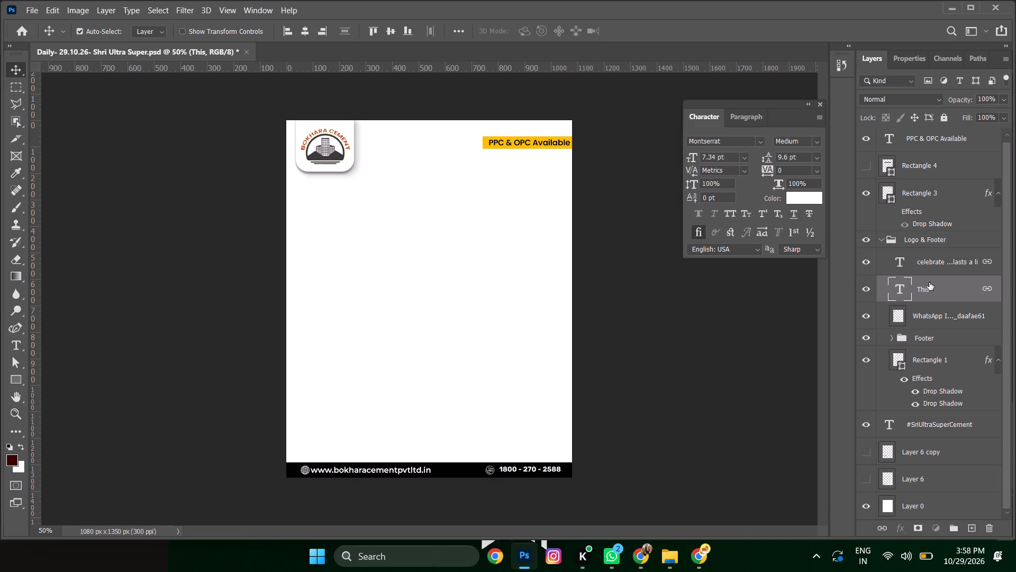
{"action": "left_click", "coordinate": [933, 260]}
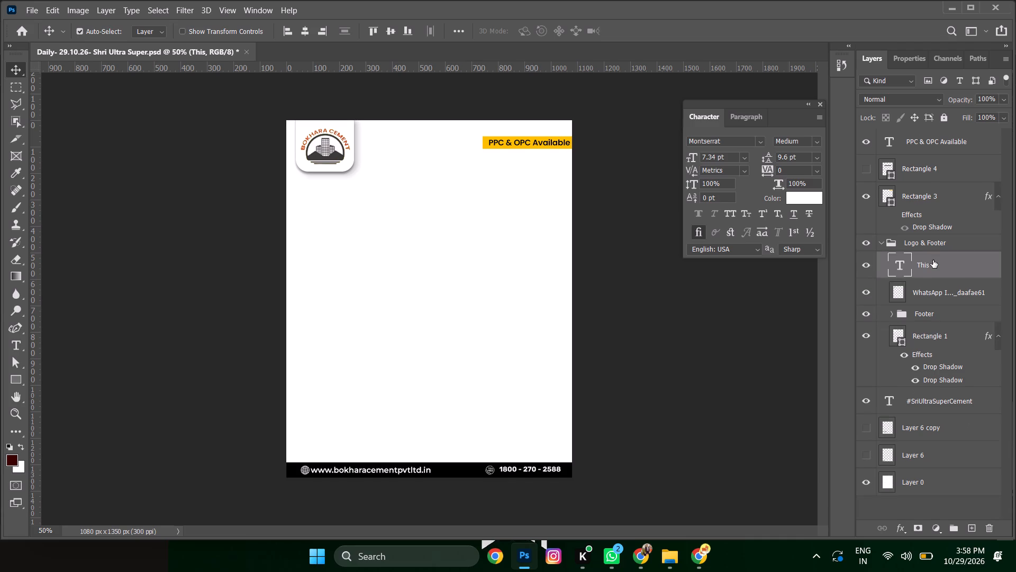
{"action": "key", "text": "Delete"}
Place the Slab Casting Celebration with Sri Ultra Cement image from drive D directly above Layer 0 and rasterize it.
{"action": "left_click", "coordinate": [942, 457]}
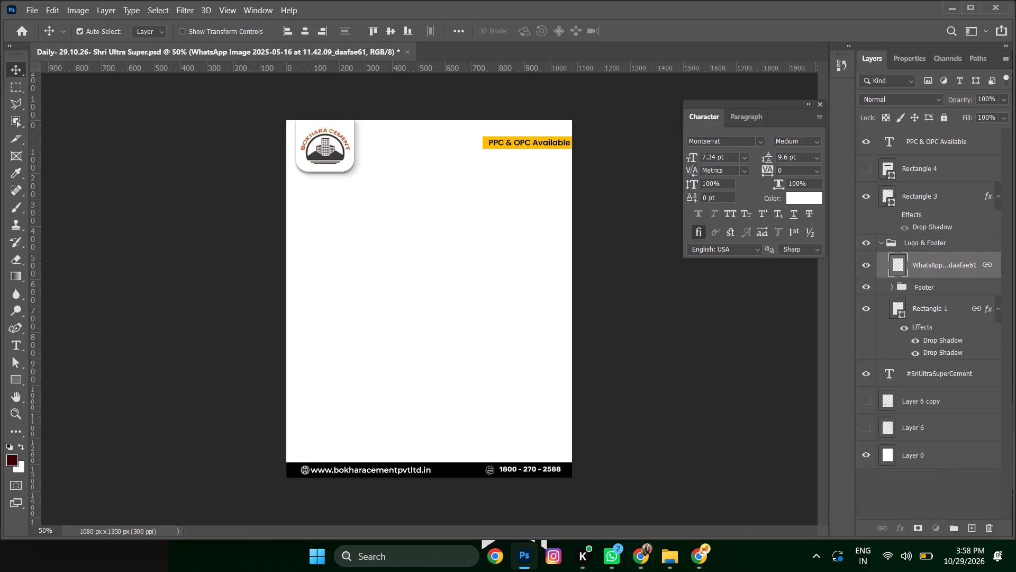
{"action": "left_click", "coordinate": [663, 556]}
{"action": "left_click", "coordinate": [741, 474]}
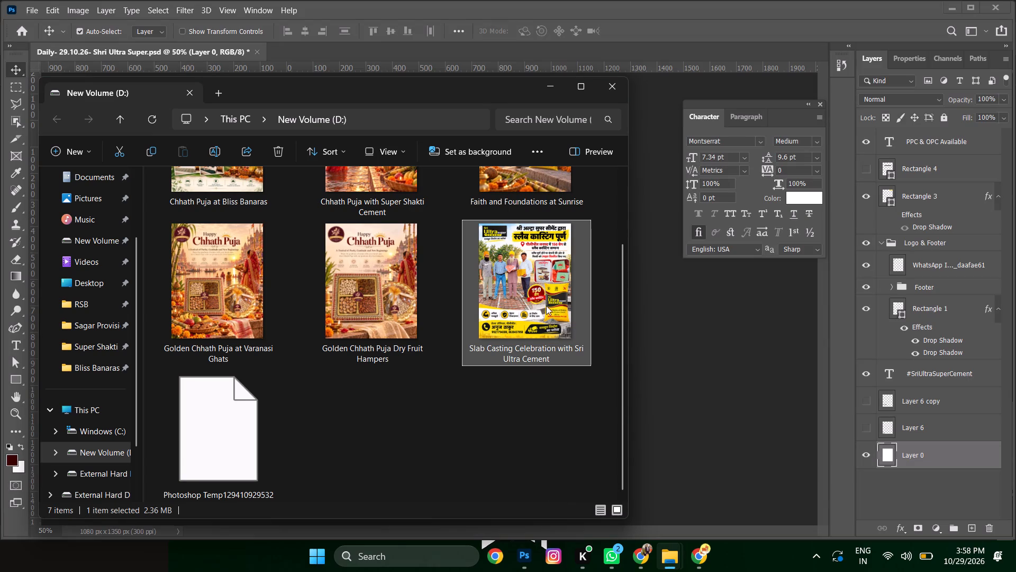
{"action": "left_click_drag", "start_coordinate": [530, 298], "coordinate": [637, 396]}
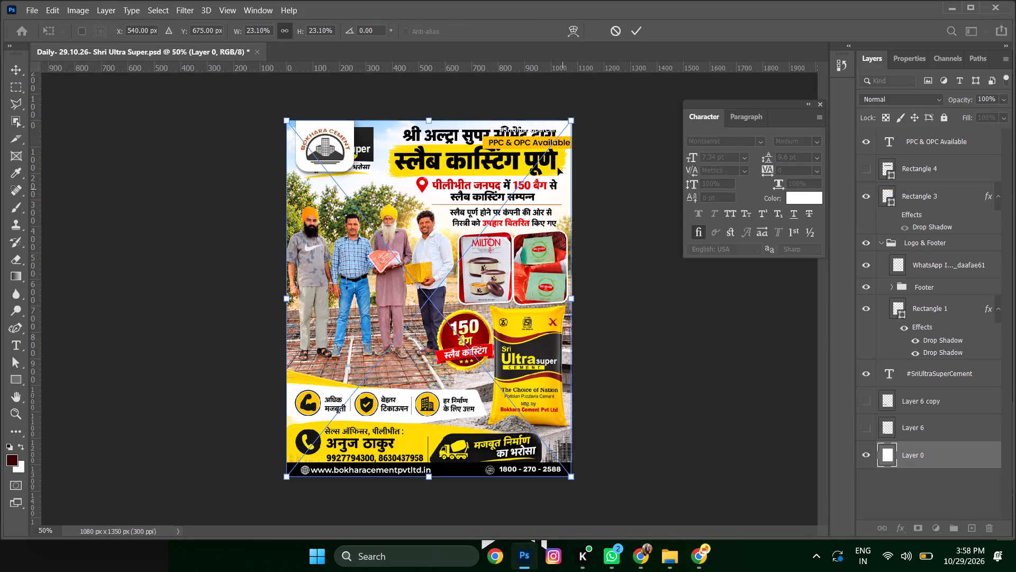
{"action": "key", "text": "Return"}
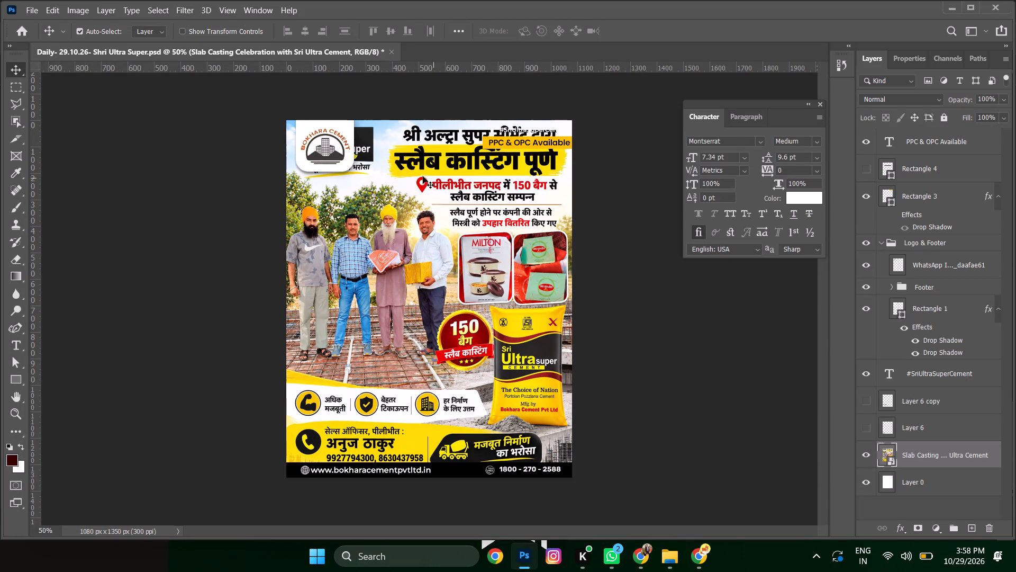
{"action": "right_click", "coordinate": [938, 457]}
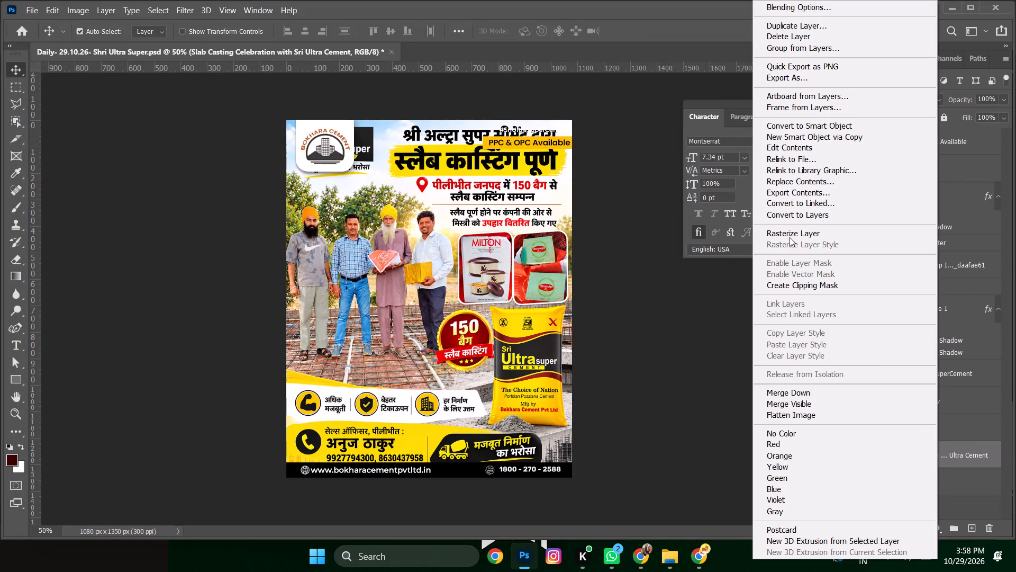
{"action": "left_click", "coordinate": [790, 235]}
Move the rasterized Slab Casting poster layer straight down 200 px to clear the template's header area.
{"action": "key", "text": "shift+Down"}
{"action": "key", "text": "shift+Down"}
{"action": "key", "text": "shift+Down"}
{"action": "key", "text": "shift+Down"}
{"action": "key", "text": "shift+Down"}
{"action": "key", "text": "shift+Down"}
{"action": "key", "text": "shift+Down"}
{"action": "key", "text": "shift+Down"}
{"action": "key", "text": "shift+Down"}
{"action": "key", "text": "shift+Down"}
{"action": "key", "text": "shift+Down"}
{"action": "key", "text": "shift+Down"}
{"action": "key", "text": "shift+Down"}
{"action": "key", "text": "shift+Down"}
{"action": "key", "text": "shift+Down"}
{"action": "key", "text": "shift+Down"}
{"action": "key", "text": "shift+Down"}
{"action": "key", "text": "shift+Down"}
{"action": "key", "text": "shift+Down"}
{"action": "key", "text": "shift+Down"}
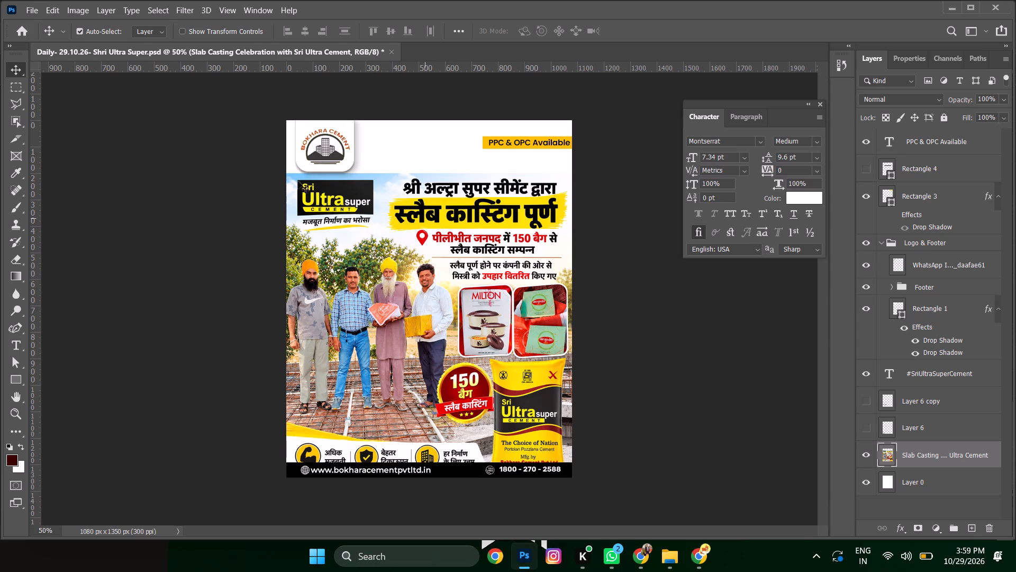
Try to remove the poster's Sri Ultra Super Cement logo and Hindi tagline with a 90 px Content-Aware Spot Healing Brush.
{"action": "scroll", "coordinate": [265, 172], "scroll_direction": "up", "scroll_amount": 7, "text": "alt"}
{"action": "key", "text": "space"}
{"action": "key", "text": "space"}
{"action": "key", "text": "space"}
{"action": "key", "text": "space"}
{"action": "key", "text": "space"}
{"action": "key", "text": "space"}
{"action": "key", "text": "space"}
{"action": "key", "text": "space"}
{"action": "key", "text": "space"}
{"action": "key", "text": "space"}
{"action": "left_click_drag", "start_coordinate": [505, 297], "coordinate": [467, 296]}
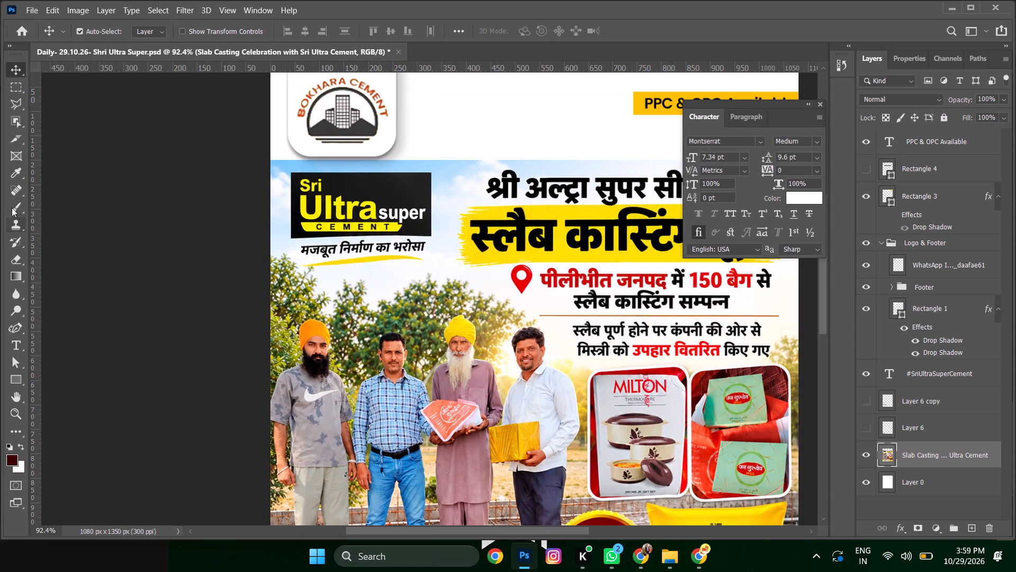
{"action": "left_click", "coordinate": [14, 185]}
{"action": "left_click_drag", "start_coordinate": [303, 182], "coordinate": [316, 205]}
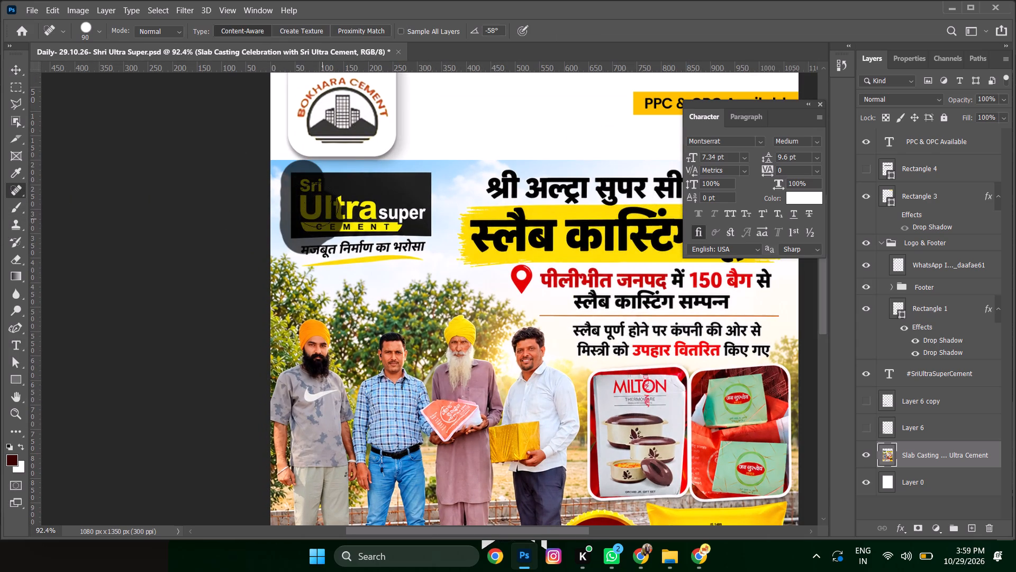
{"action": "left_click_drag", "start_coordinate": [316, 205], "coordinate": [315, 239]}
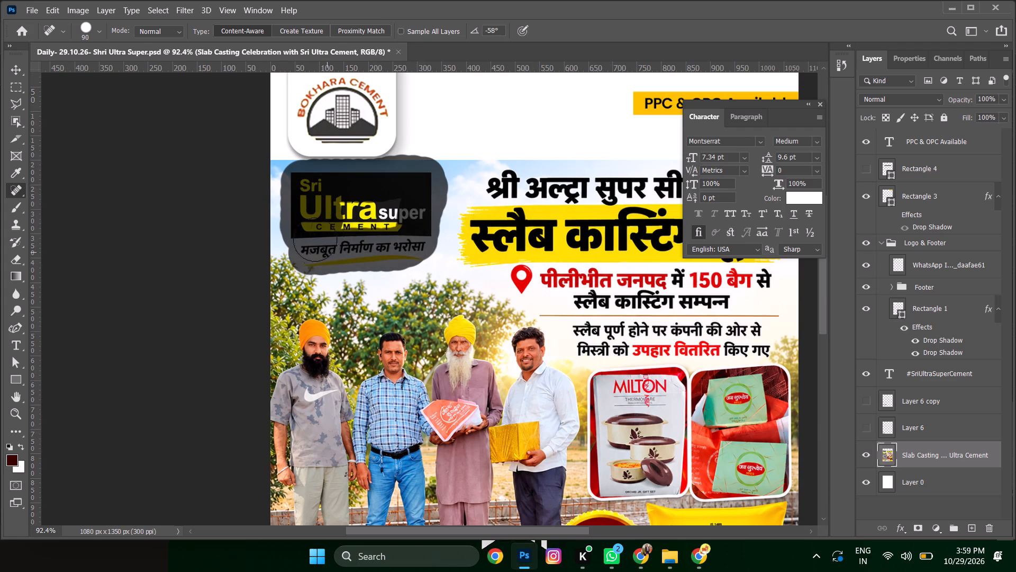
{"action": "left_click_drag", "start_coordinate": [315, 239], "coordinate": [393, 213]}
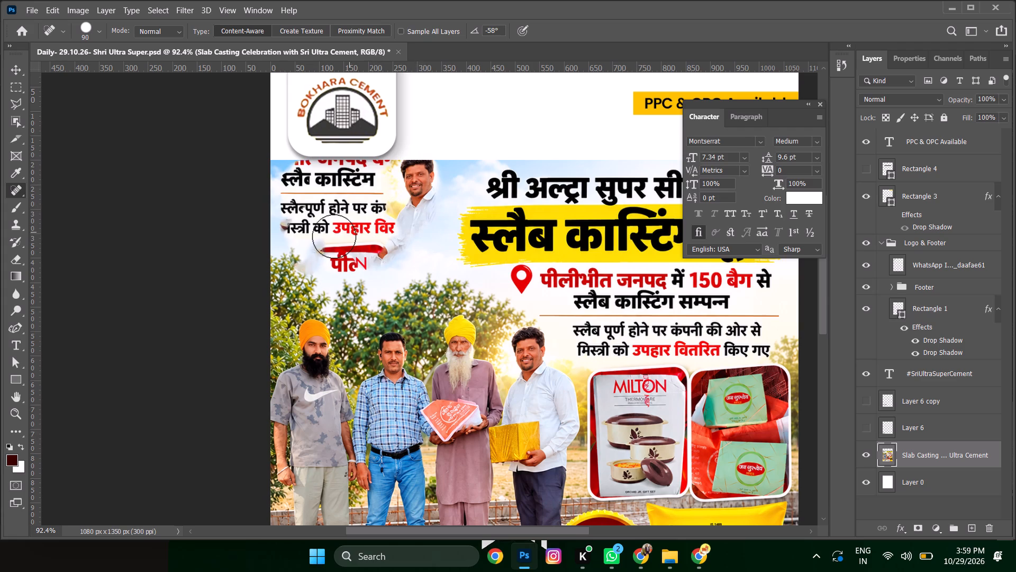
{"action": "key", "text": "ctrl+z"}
Reduce the Spot Healing Brush to 50 px and paint over the poster's black Sri Ultra Super Cement logo to remove it.
{"action": "key", "text": "bracketleft"}
{"action": "key", "text": "bracketleft"}
{"action": "key", "text": "bracketleft"}
{"action": "key", "text": "bracketleft"}
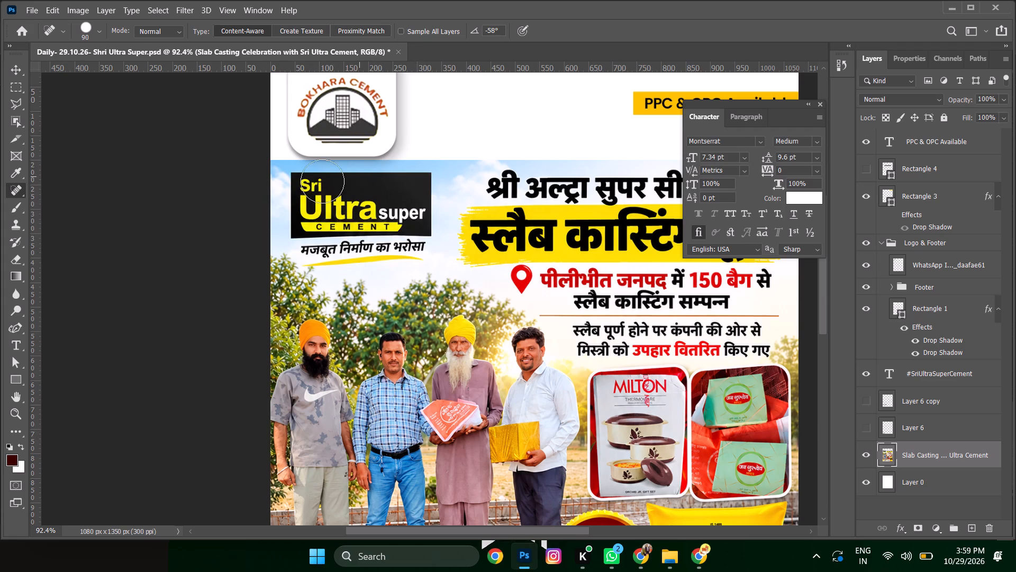
{"action": "type", "text": "[["}
{"action": "left_click_drag", "start_coordinate": [290, 177], "coordinate": [420, 194]}
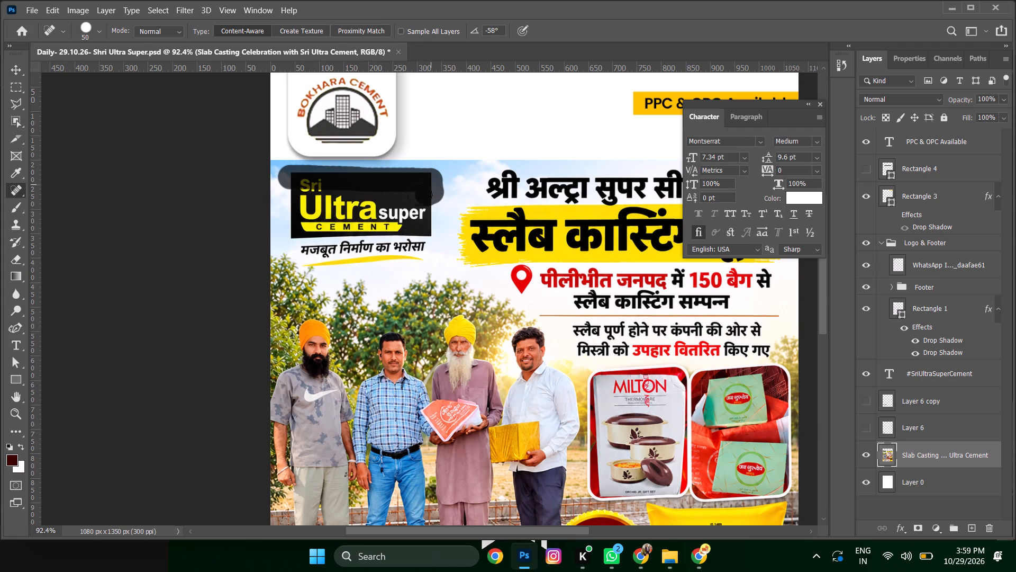
{"action": "left_click_drag", "start_coordinate": [420, 194], "coordinate": [289, 219]}
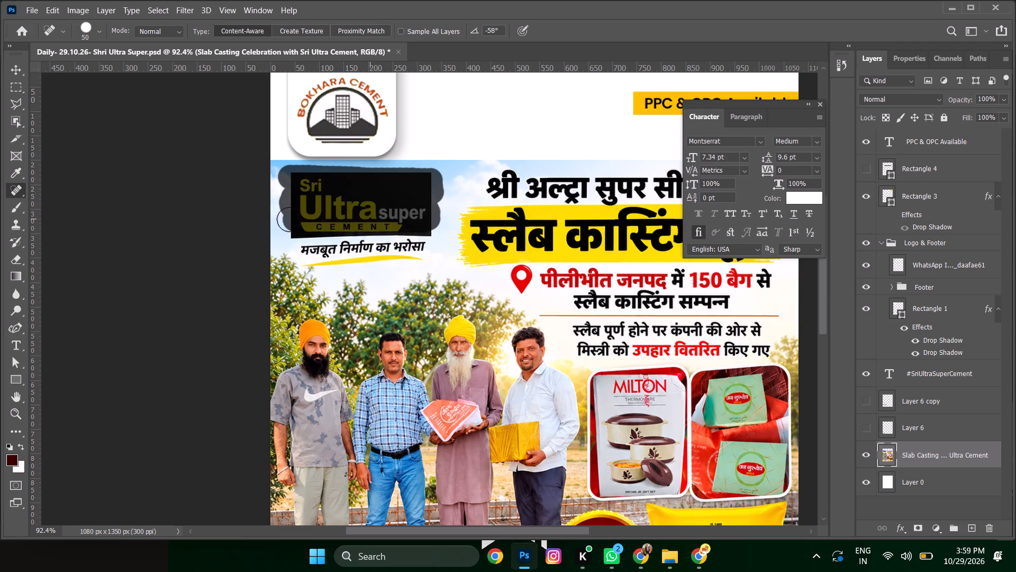
{"action": "left_click_drag", "start_coordinate": [289, 219], "coordinate": [432, 228]}
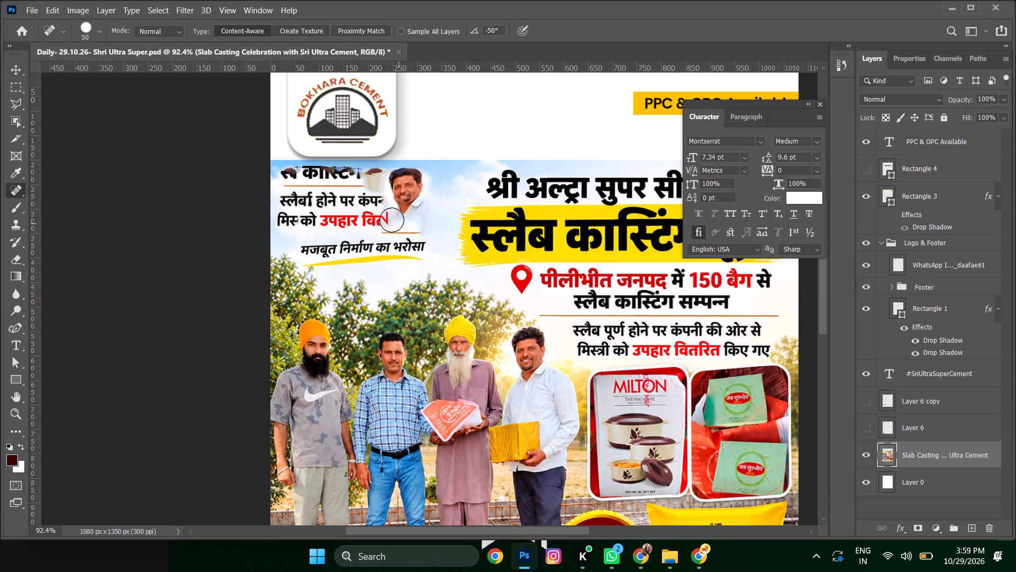
Remove the leftover Hindi text, tagline and duplicated face fragments from the sky beside the headline with the 50 px Content-Aware Spot Healing Brush.
{"action": "left_click_drag", "start_coordinate": [422, 180], "coordinate": [389, 205]}
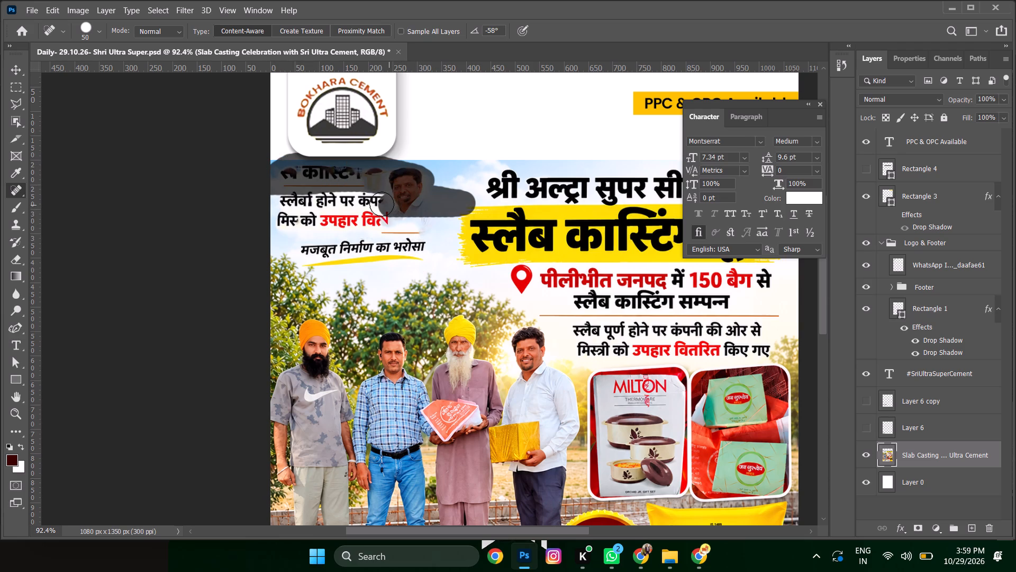
{"action": "left_click_drag", "start_coordinate": [420, 220], "coordinate": [416, 251]}
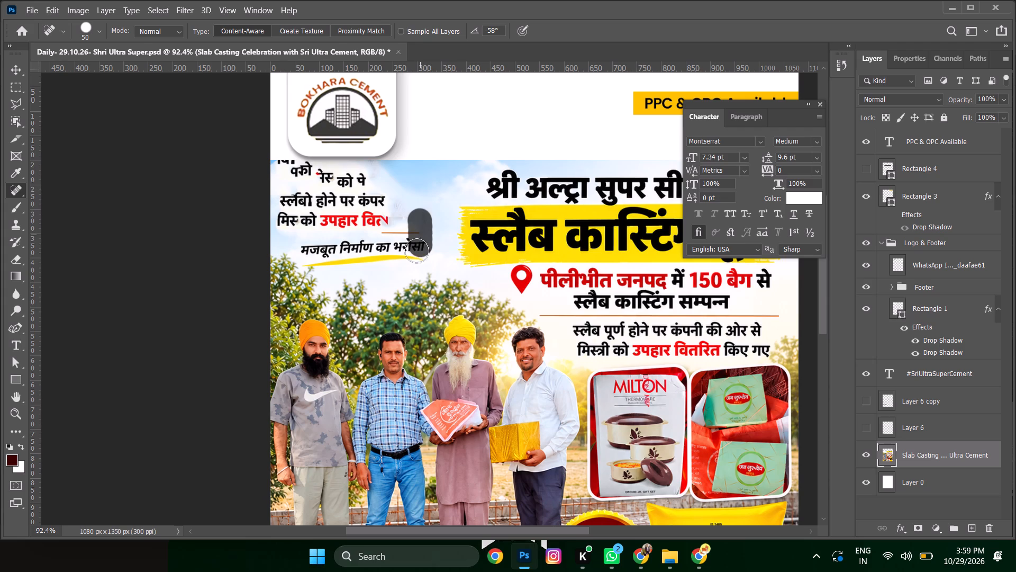
{"action": "left_click_drag", "start_coordinate": [416, 251], "coordinate": [273, 199]}
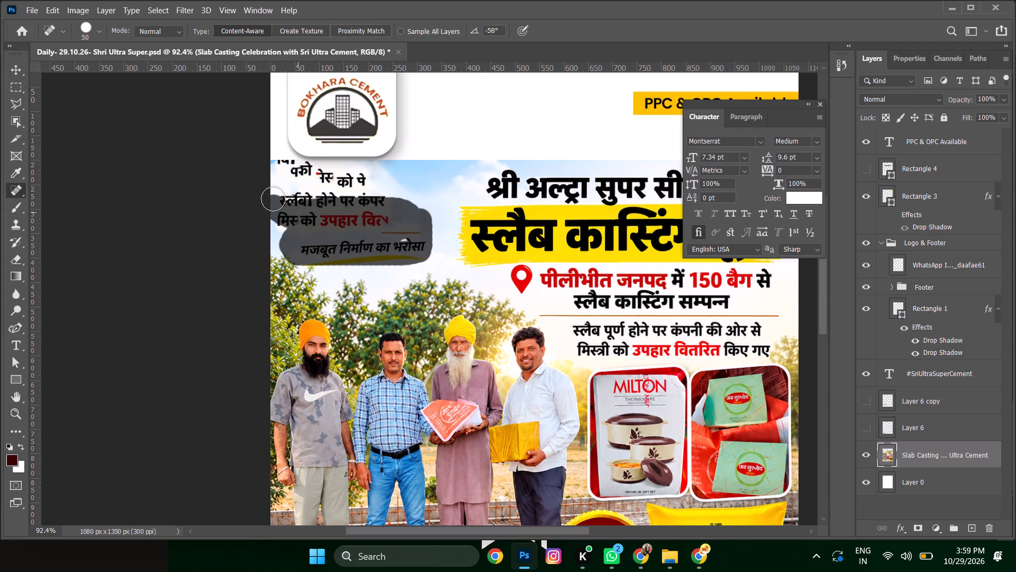
{"action": "left_click_drag", "start_coordinate": [273, 199], "coordinate": [389, 199]}
{"action": "left_click", "coordinate": [404, 236]}
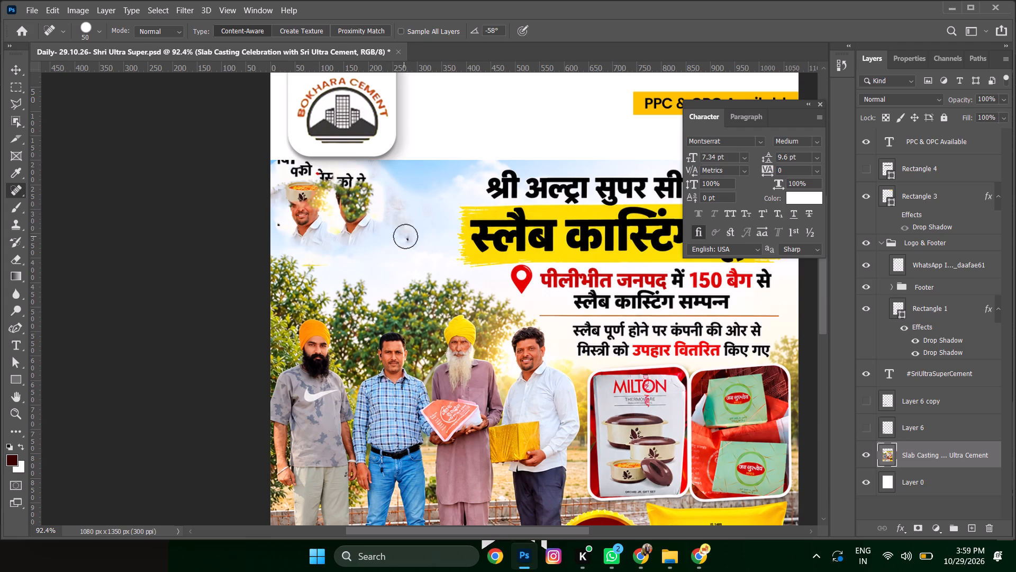
{"action": "left_click_drag", "start_coordinate": [405, 228], "coordinate": [369, 204]}
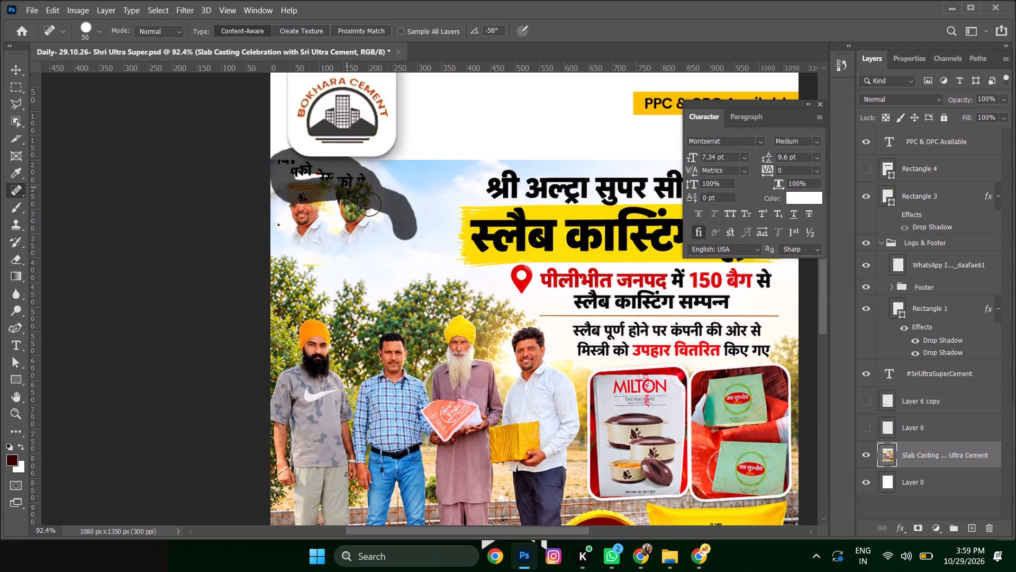
{"action": "left_click_drag", "start_coordinate": [369, 204], "coordinate": [308, 174]}
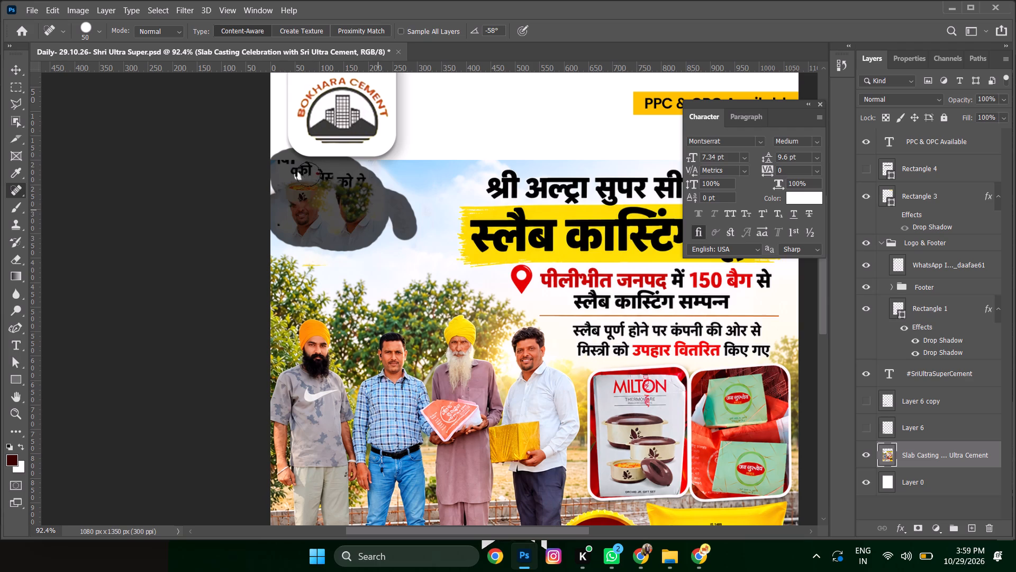
{"action": "left_click_drag", "start_coordinate": [308, 174], "coordinate": [294, 233]}
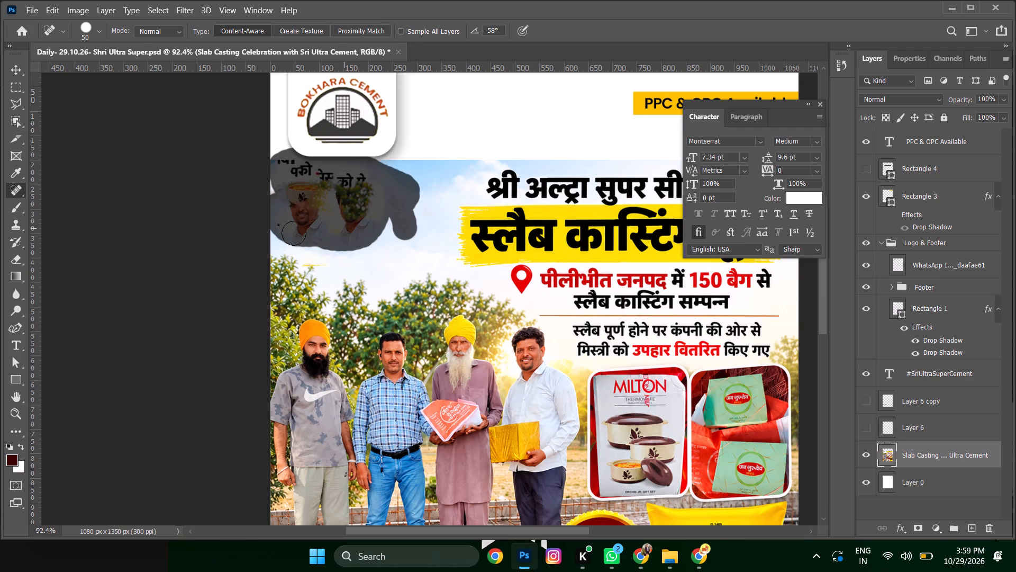
{"action": "left_click_drag", "start_coordinate": [294, 233], "coordinate": [329, 218]}
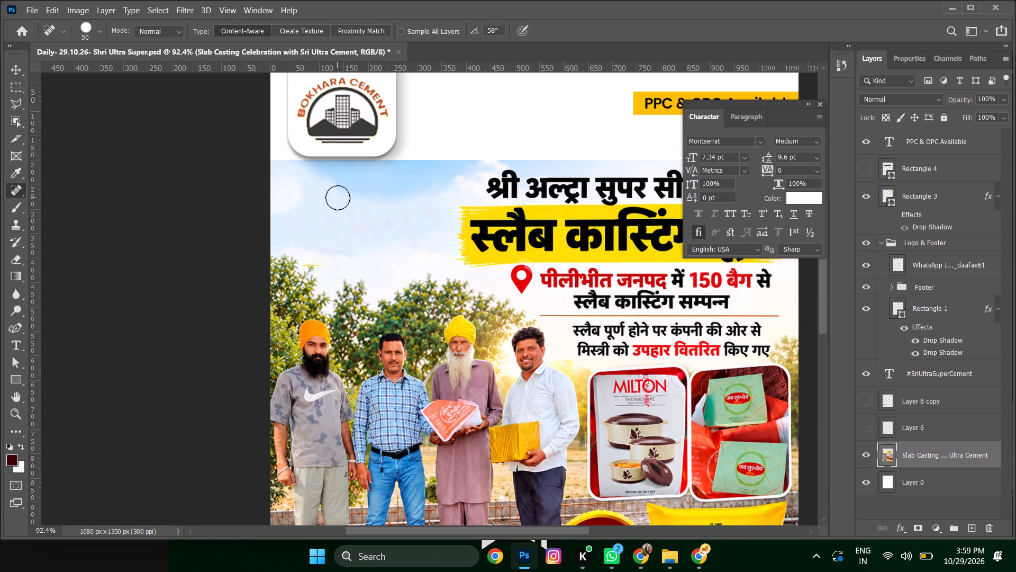
Clean up the remaining faint specks and smudges in the healed sky area below the Bokhara Cement logo with short Spot Healing Brush touches.
{"action": "left_click", "coordinate": [315, 260]}
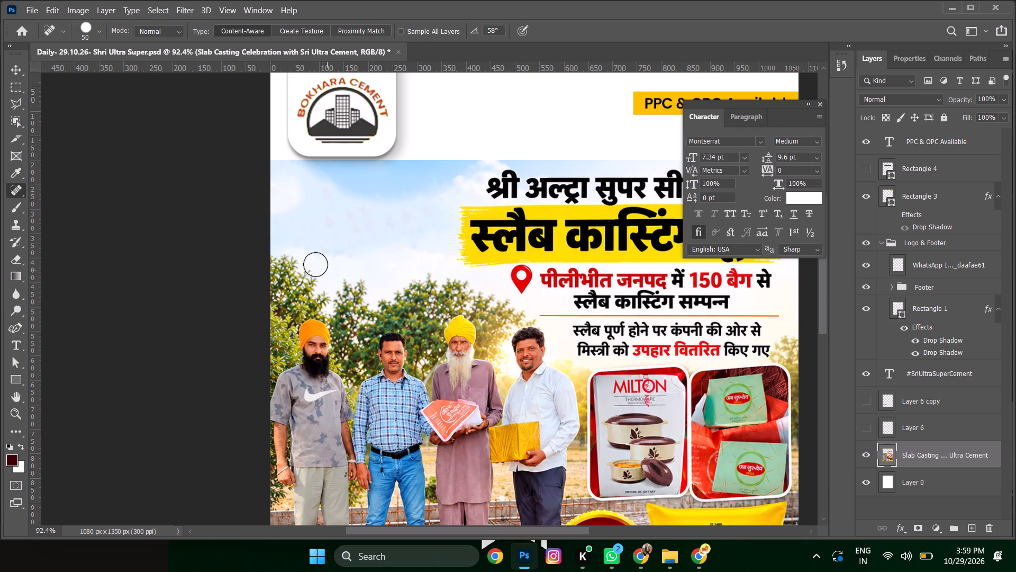
{"action": "left_click", "coordinate": [310, 262]}
{"action": "left_click", "coordinate": [397, 219]}
{"action": "left_click", "coordinate": [382, 220]}
{"action": "left_click", "coordinate": [355, 217]}
{"action": "left_click_drag", "start_coordinate": [323, 229], "coordinate": [333, 234]}
{"action": "left_click", "coordinate": [357, 232]}
{"action": "left_click_drag", "start_coordinate": [357, 218], "coordinate": [361, 218]}
{"action": "left_click", "coordinate": [405, 220]}
{"action": "left_click", "coordinate": [420, 213]}
{"action": "left_click", "coordinate": [428, 230]}
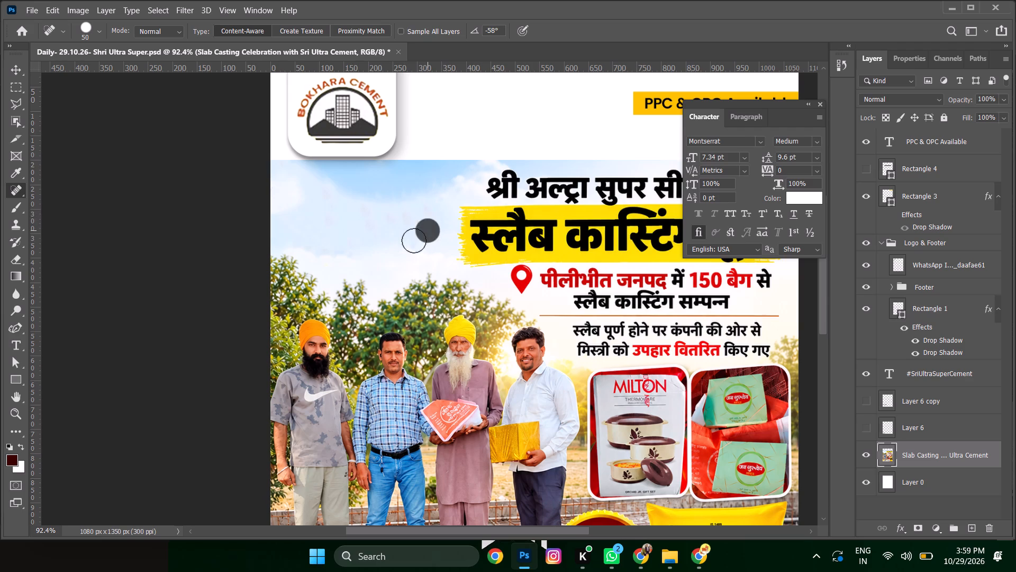
{"action": "left_click", "coordinate": [409, 244]}
{"action": "left_click", "coordinate": [407, 216]}
{"action": "left_click", "coordinate": [376, 225]}
{"action": "left_click", "coordinate": [360, 213]}
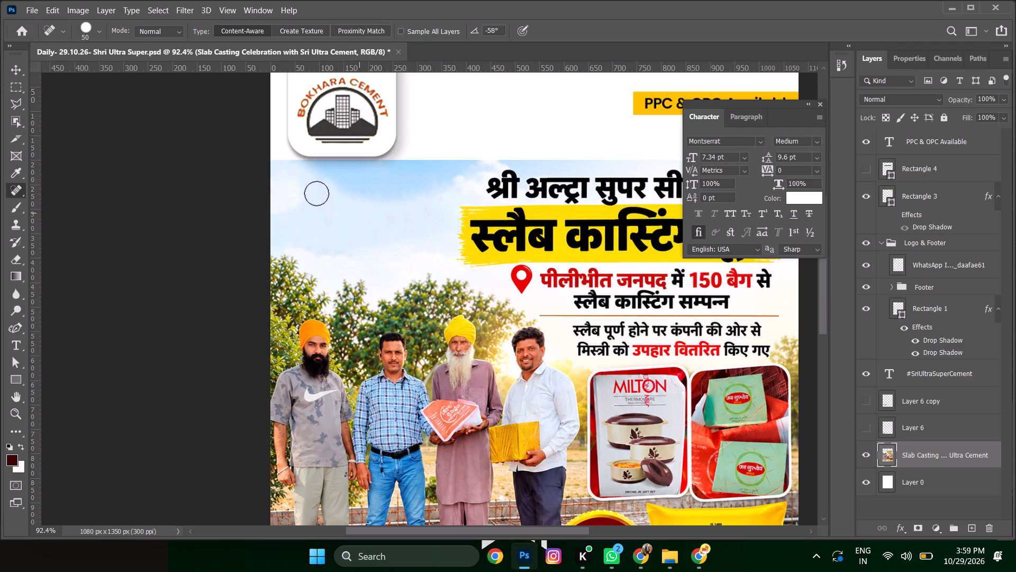
{"action": "left_click", "coordinate": [316, 191]}
{"action": "left_click", "coordinate": [332, 203]}
{"action": "left_click", "coordinate": [331, 222]}
{"action": "left_click", "coordinate": [389, 216]}
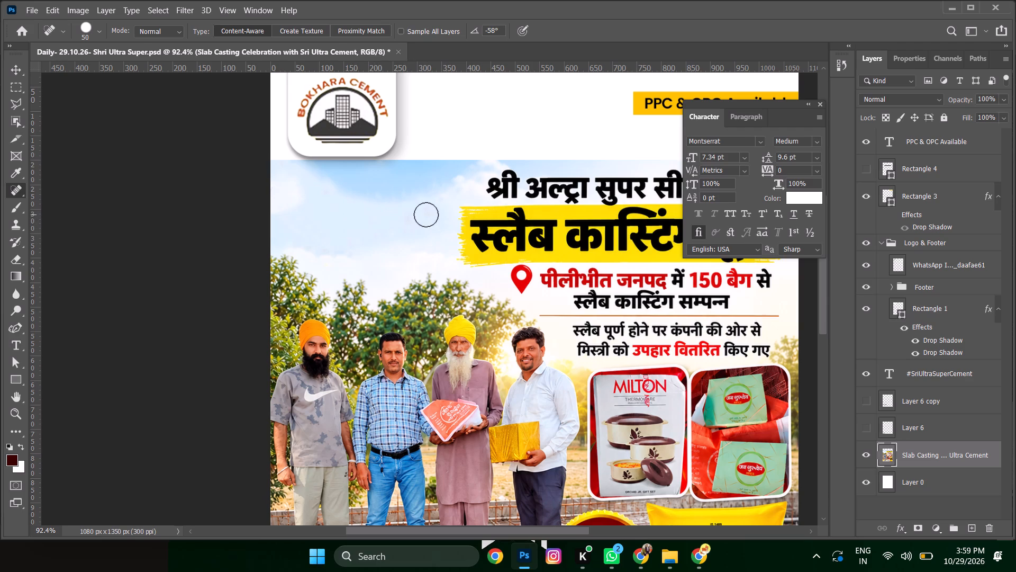
{"action": "left_click", "coordinate": [428, 212]}
{"action": "left_click", "coordinate": [406, 220]}
{"action": "left_click", "coordinate": [419, 196]}
Move the Slab Casting poster layer straight up until its top edge meets the top of the canvas.
{"action": "left_click", "coordinate": [15, 72]}
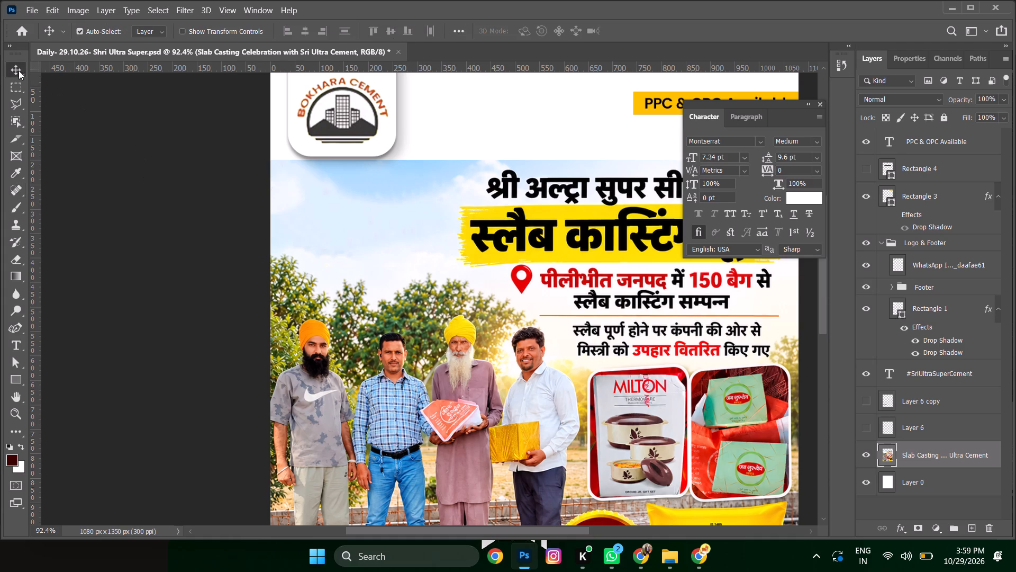
{"action": "scroll", "coordinate": [529, 253], "scroll_direction": "down", "scroll_amount": 7, "text": "alt"}
{"action": "left_click", "coordinate": [536, 292]}
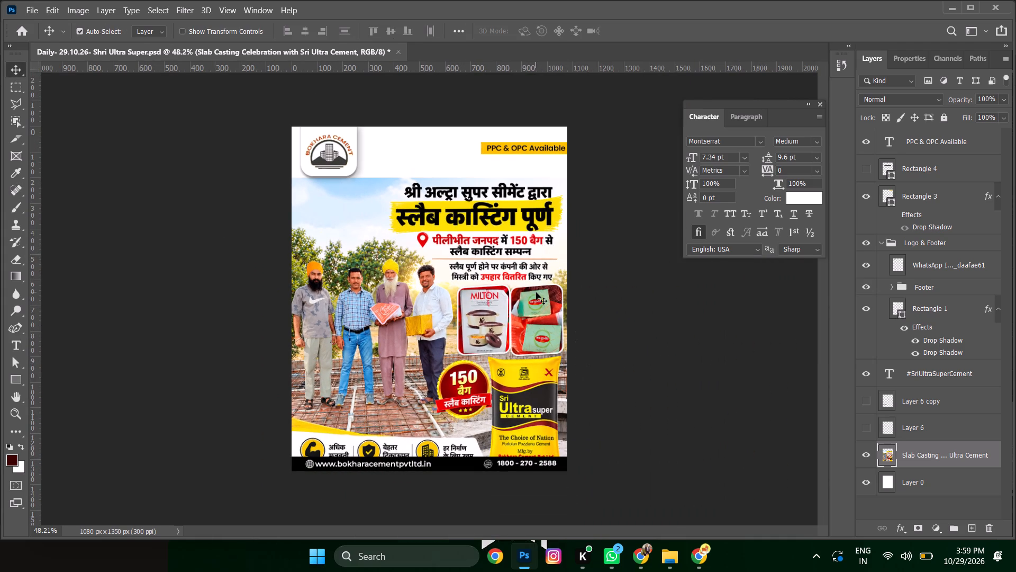
{"action": "key", "text": "shift+Up"}
{"action": "key", "text": "shift+Up"}
{"action": "key", "text": "shift+Up"}
{"action": "key", "text": "shift+Up"}
{"action": "key", "text": "shift+Up"}
{"action": "key", "text": "shift+Up"}
{"action": "key", "text": "shift+Up"}
{"action": "key", "text": "shift+Up"}
{"action": "key", "text": "shift+Up"}
{"action": "key", "text": "shift+Up"}
{"action": "key", "text": "shift+Up"}
{"action": "key", "text": "shift+Up"}
{"action": "key", "text": "shift+Up"}
{"action": "key", "text": "shift+Up"}
{"action": "key", "text": "shift+Up"}
{"action": "key", "text": "shift+Up"}
{"action": "key", "text": "shift+Up"}
{"action": "key", "text": "shift+Up"}
{"action": "key", "text": "shift+Up"}
{"action": "key", "text": "shift+Up"}
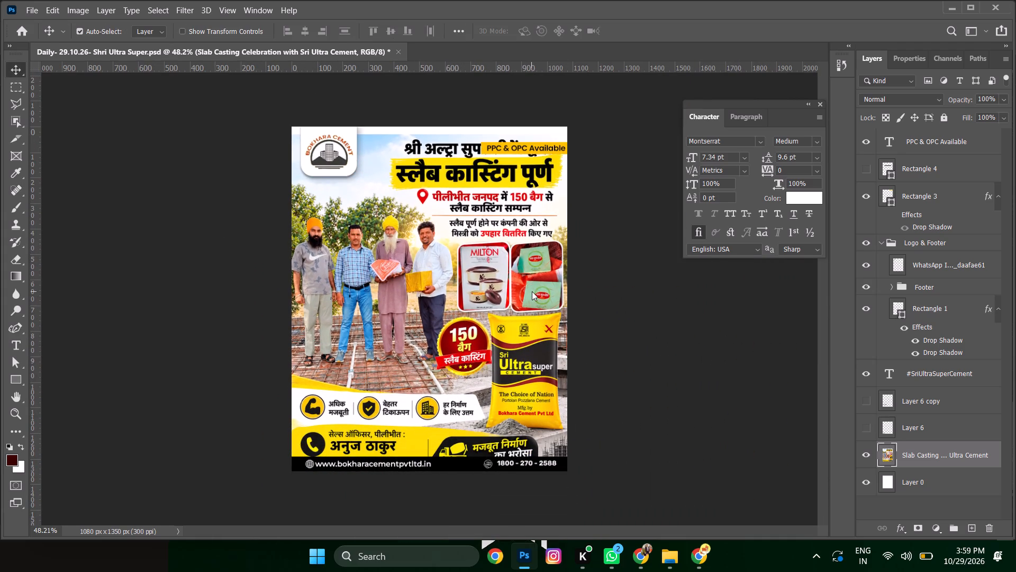
{"action": "key", "text": "shift+Up"}
{"action": "key", "text": "shift+Up"}
{"action": "key", "text": "shift+Up"}
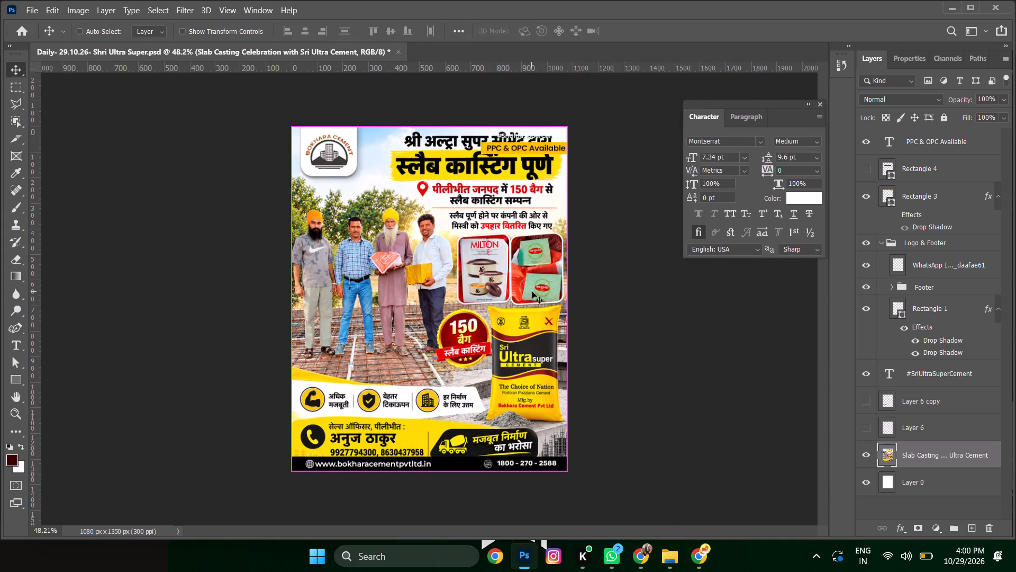
Scale the Slab Casting poster layer proportionally about its centre to 91.76%.
{"action": "key", "text": "ctrl+t"}
{"action": "left_click_drag", "start_coordinate": [568, 129], "coordinate": [557, 142], "text": "alt"}
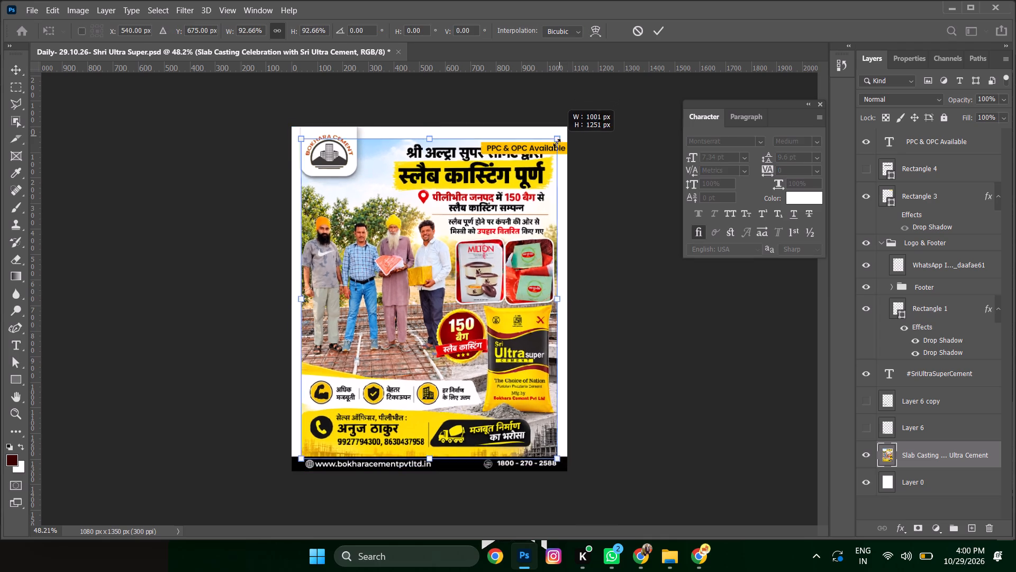
{"action": "left_click_drag", "start_coordinate": [557, 142], "coordinate": [557, 144], "text": "alt"}
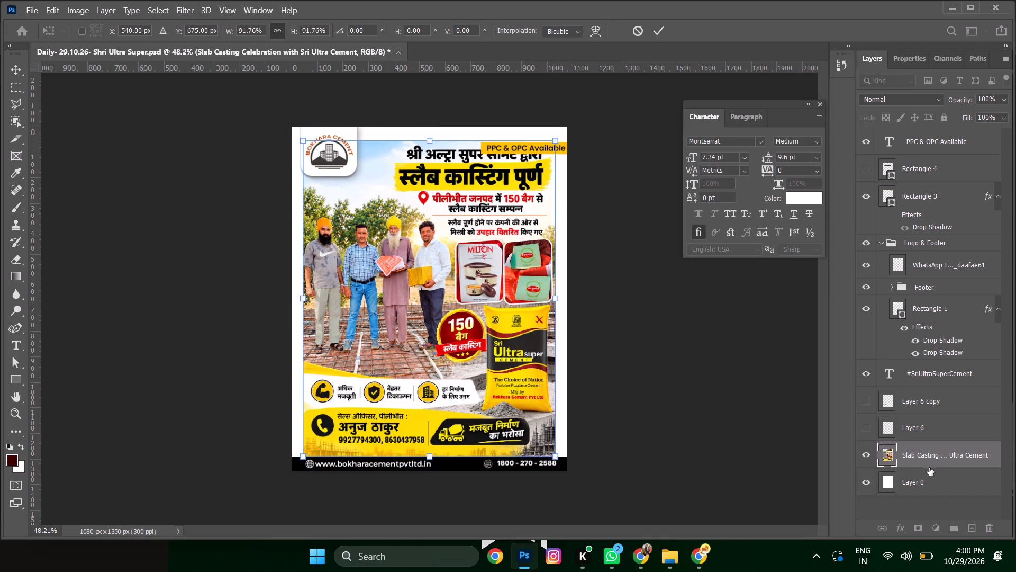
{"action": "key", "text": "Return"}
Select the empty border around the scaled poster by inverting its layer selection, fill it with Content-Aware background, and deselect.
{"action": "left_click", "coordinate": [887, 455], "text": "ctrl"}
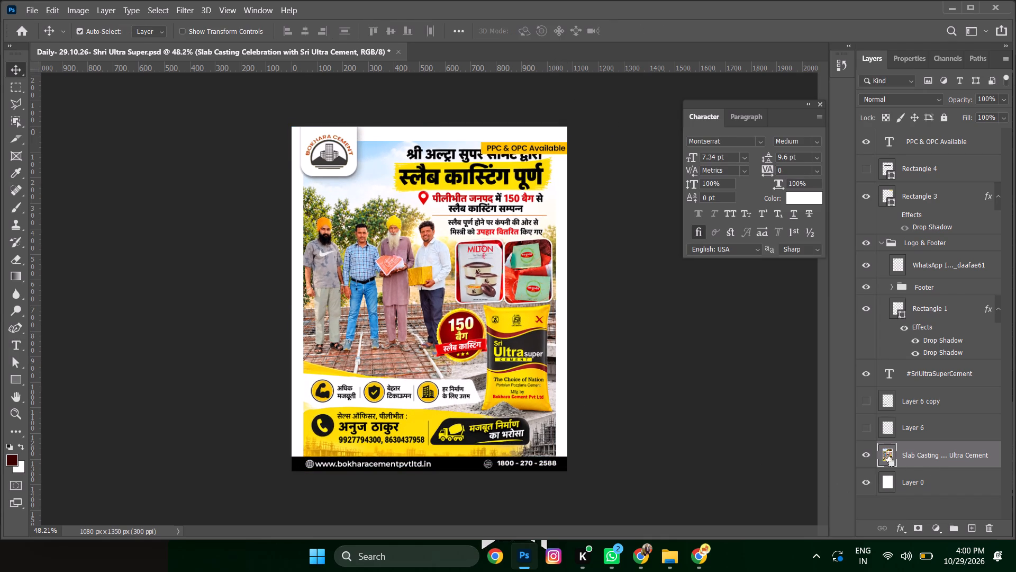
{"action": "key", "text": "ctrl+shift+i"}
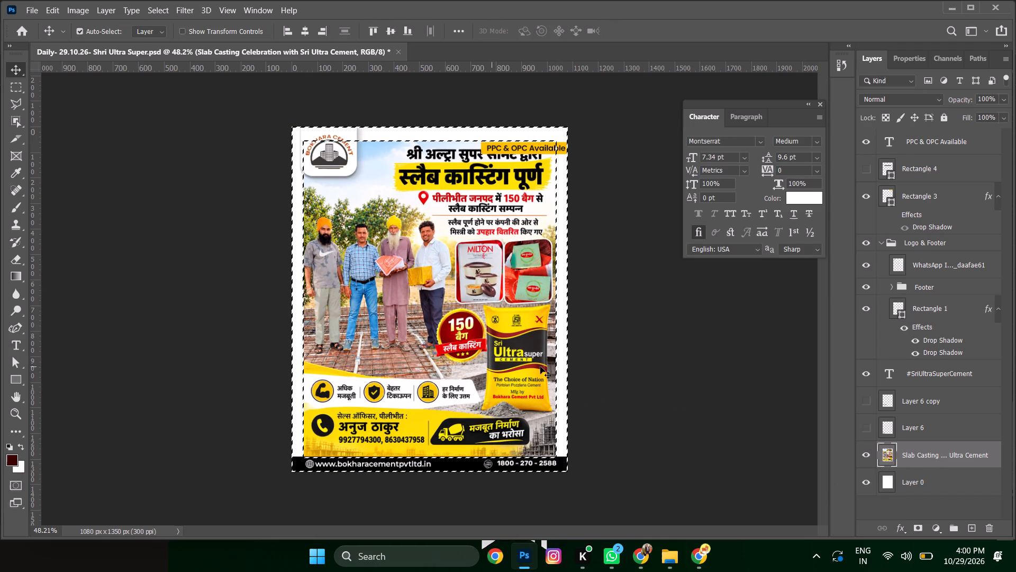
{"action": "right_click", "coordinate": [560, 239]}
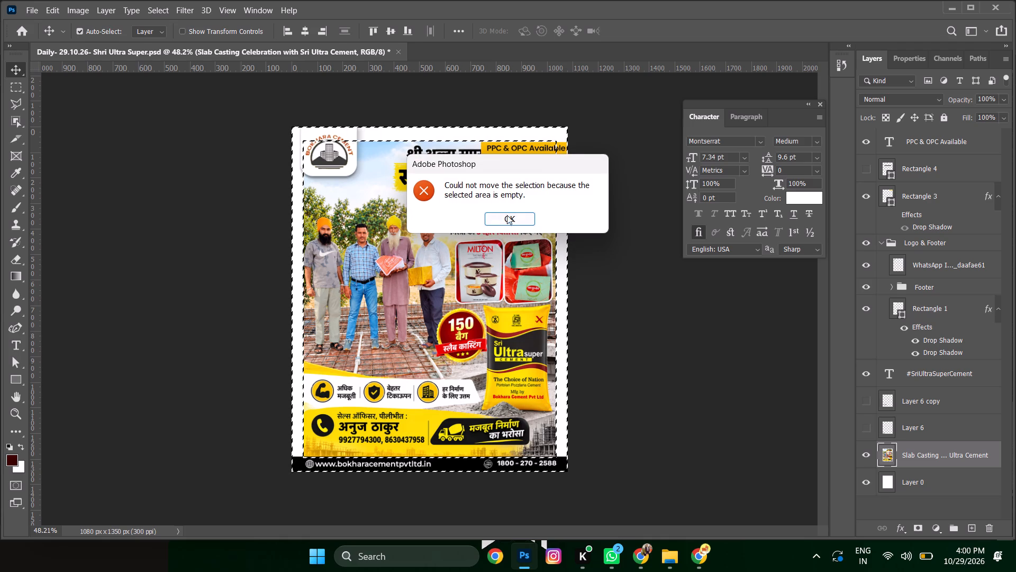
{"action": "left_click", "coordinate": [505, 222]}
{"action": "left_click", "coordinate": [16, 87]}
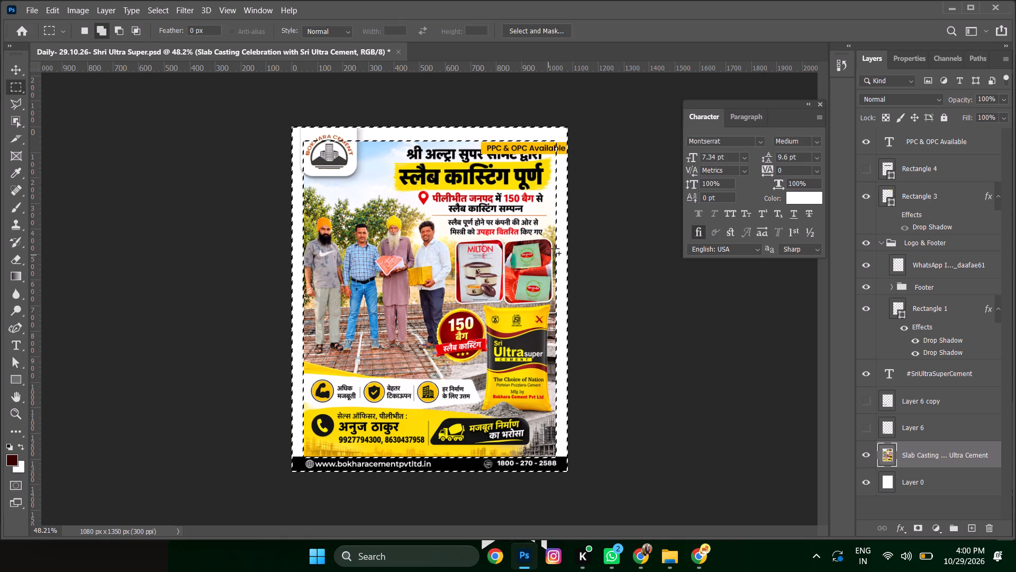
{"action": "right_click", "coordinate": [562, 242]}
{"action": "left_click", "coordinate": [598, 406]}
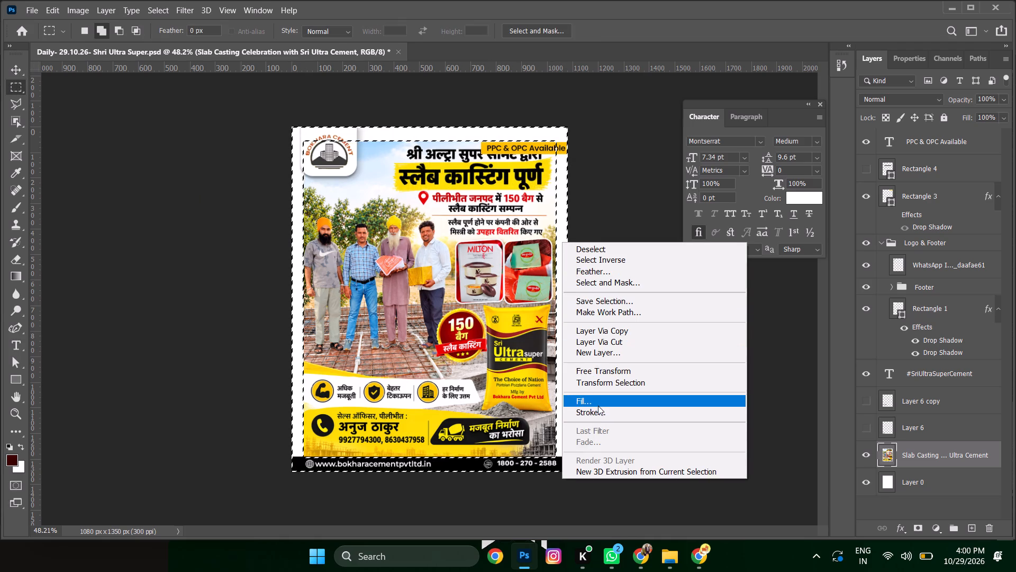
{"action": "left_click", "coordinate": [583, 135]}
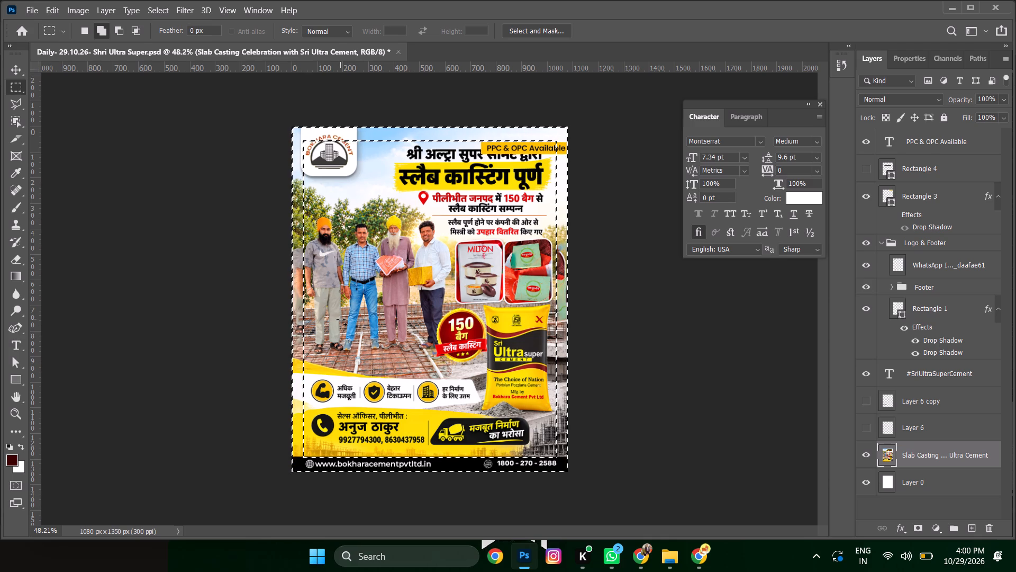
{"action": "key", "text": "ctrl+d"}
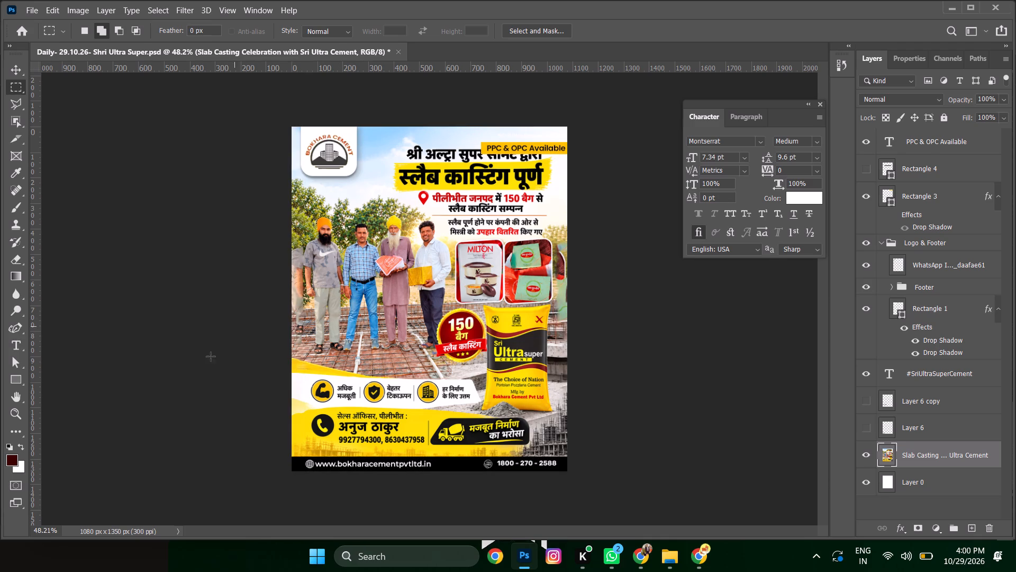
Nudge the Slab Casting poster layer 10 px to the right.
{"action": "left_click", "coordinate": [12, 68]}
{"action": "key", "text": "shift+Right"}
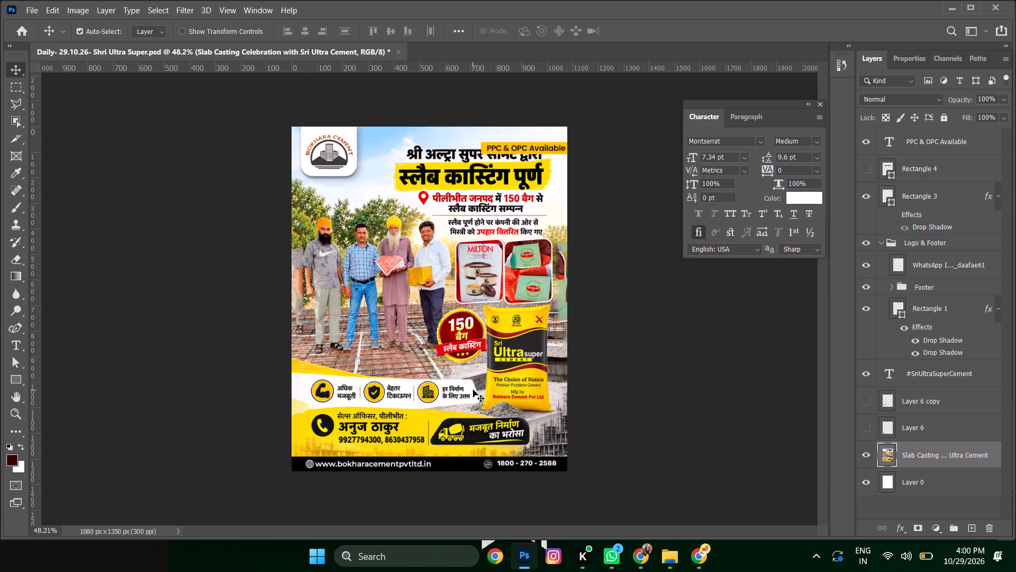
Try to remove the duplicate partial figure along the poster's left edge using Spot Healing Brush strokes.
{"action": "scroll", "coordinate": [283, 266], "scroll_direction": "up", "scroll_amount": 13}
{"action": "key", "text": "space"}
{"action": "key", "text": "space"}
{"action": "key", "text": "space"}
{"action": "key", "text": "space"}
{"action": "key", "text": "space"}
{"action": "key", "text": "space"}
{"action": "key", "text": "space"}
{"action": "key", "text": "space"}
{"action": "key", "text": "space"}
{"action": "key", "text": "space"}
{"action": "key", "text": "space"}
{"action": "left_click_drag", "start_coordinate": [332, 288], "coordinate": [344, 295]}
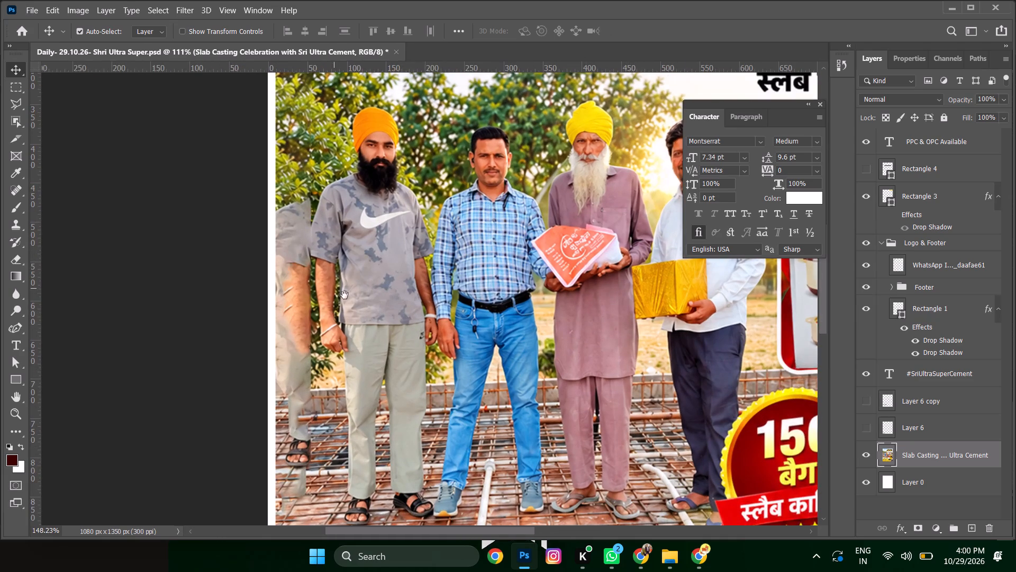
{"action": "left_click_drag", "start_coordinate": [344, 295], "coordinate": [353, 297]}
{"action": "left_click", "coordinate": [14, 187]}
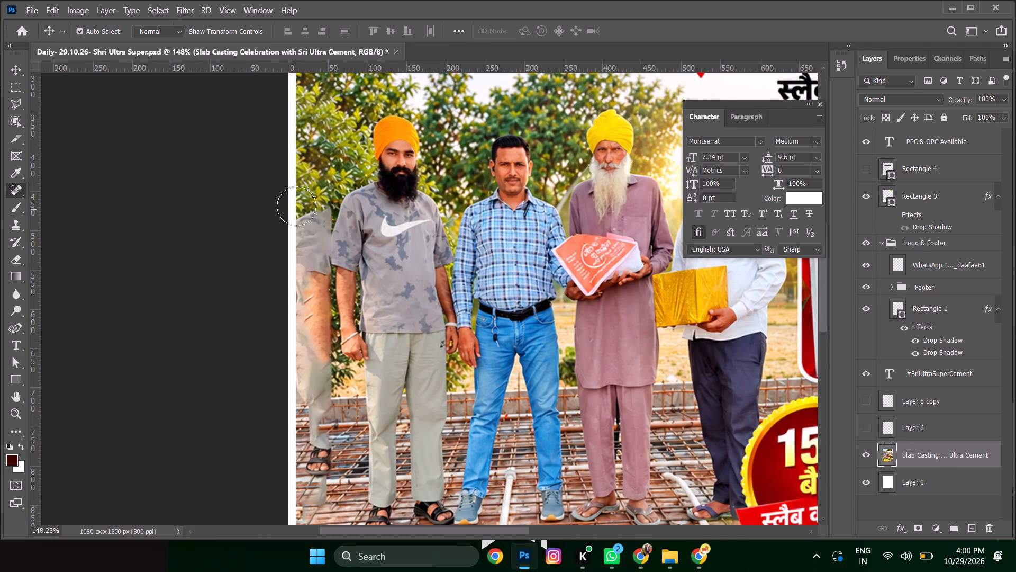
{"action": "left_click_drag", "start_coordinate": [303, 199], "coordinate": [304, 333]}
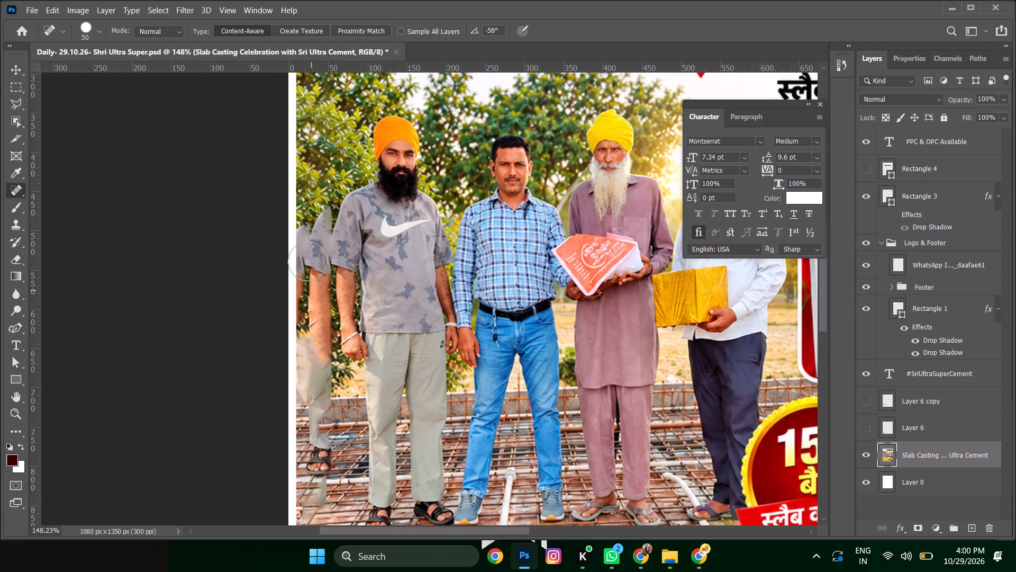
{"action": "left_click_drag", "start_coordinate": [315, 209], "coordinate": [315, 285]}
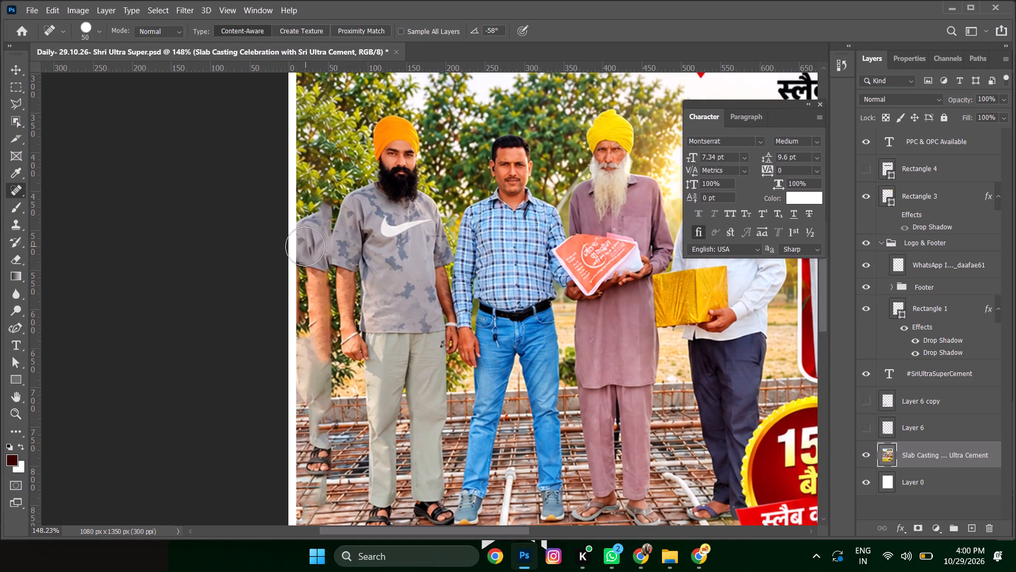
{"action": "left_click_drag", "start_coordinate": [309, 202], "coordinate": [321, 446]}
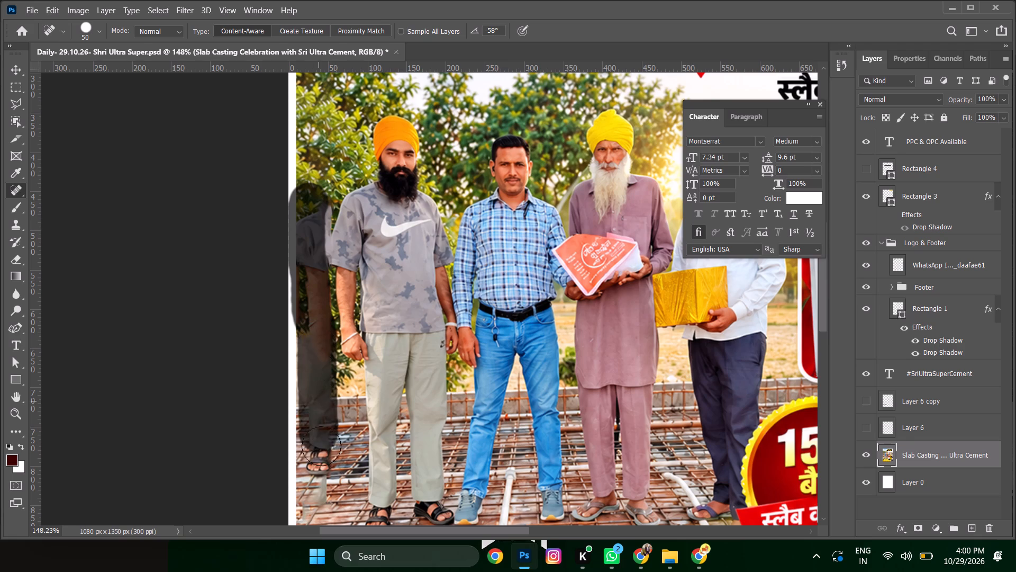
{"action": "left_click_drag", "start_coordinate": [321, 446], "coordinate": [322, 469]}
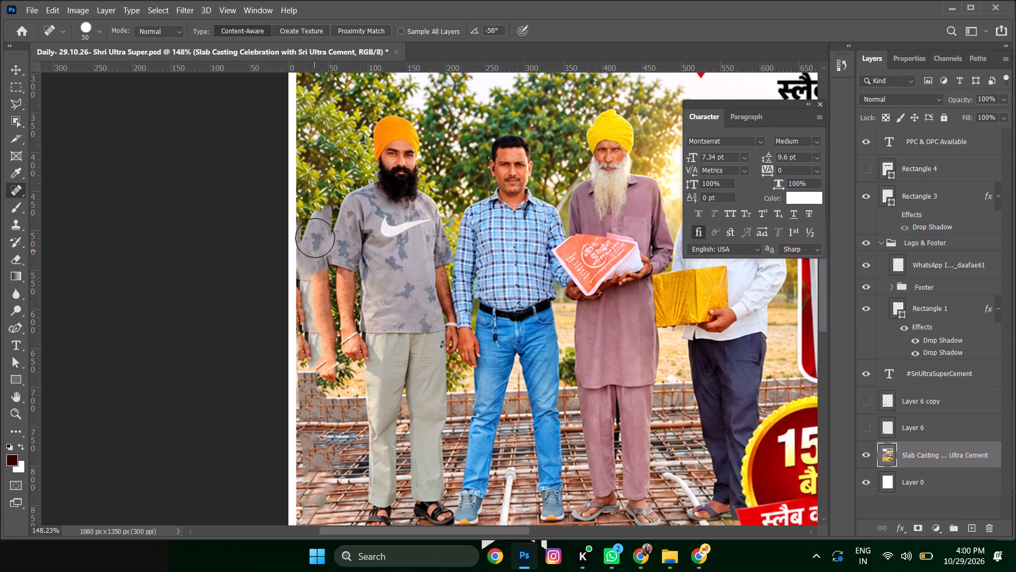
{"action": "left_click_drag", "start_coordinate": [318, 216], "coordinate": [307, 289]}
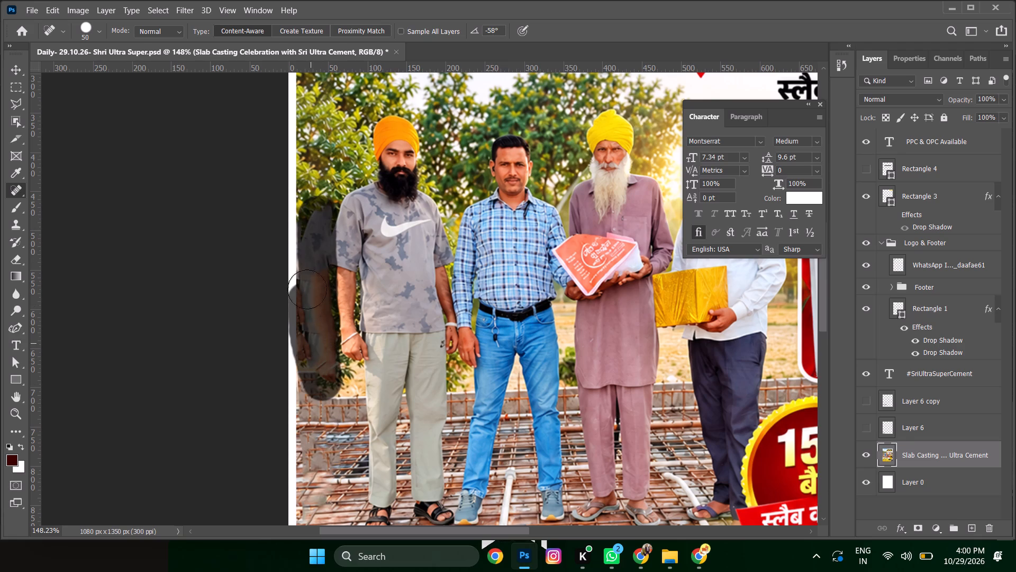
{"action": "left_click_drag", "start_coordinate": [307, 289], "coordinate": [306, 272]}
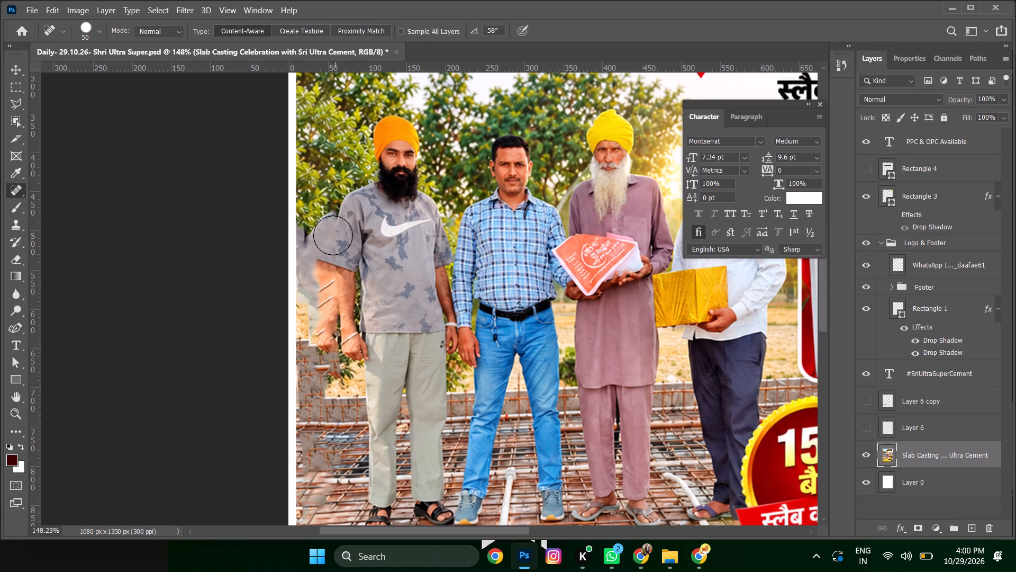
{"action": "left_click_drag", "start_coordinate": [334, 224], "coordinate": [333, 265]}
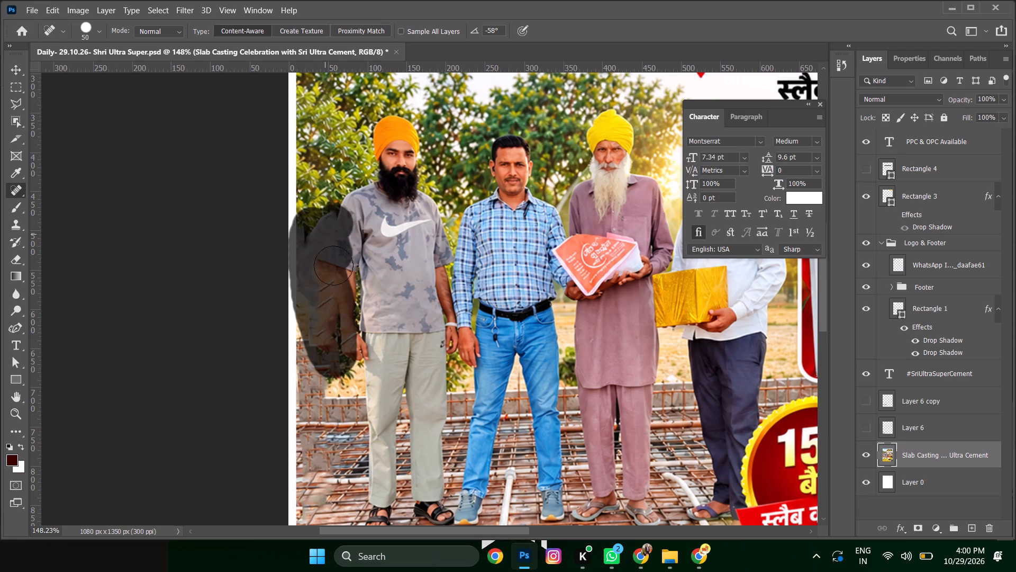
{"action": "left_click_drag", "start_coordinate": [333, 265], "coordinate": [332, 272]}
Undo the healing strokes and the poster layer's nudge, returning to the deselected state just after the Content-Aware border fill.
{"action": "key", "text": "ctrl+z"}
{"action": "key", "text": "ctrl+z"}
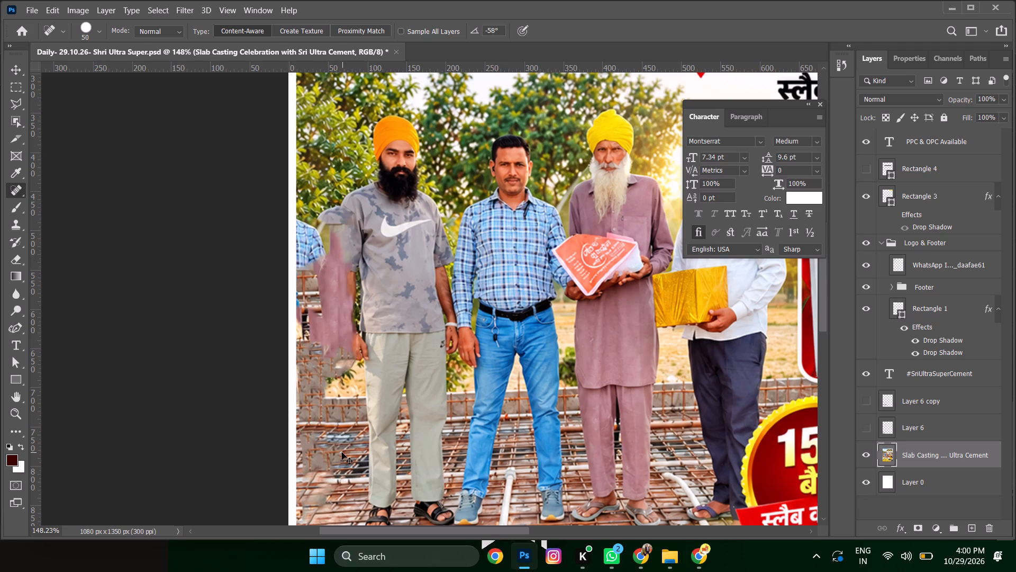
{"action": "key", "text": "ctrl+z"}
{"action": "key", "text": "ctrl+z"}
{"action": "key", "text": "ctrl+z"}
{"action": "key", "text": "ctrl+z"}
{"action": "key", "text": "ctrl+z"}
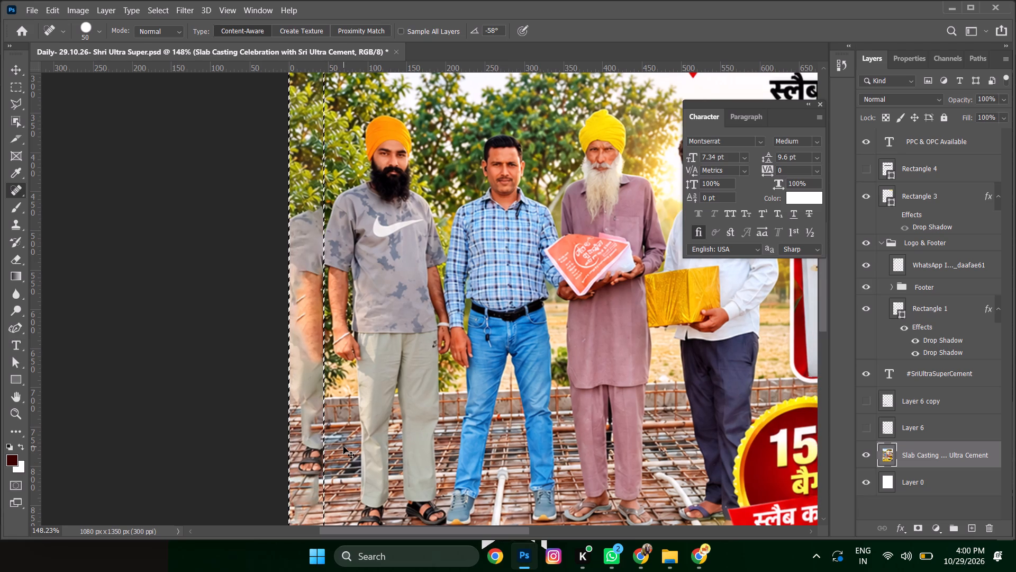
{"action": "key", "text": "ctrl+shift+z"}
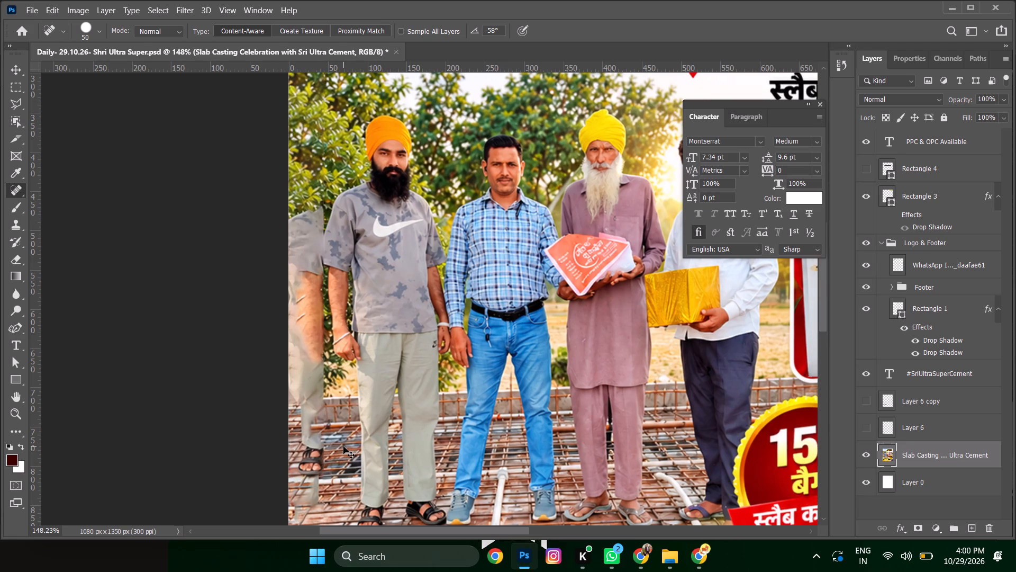
Paint over the duplicate figure's lower leg and sandalled foot at the poster's left edge with the Spot Healing Brush.
{"action": "scroll", "coordinate": [270, 294], "scroll_direction": "up", "scroll_amount": 4, "text": "alt"}
{"action": "key", "text": "space"}
{"action": "key", "text": "space"}
{"action": "key", "text": "space"}
{"action": "key", "text": "space"}
{"action": "key", "text": "space"}
{"action": "key", "text": "space"}
{"action": "key", "text": "space"}
{"action": "left_click_drag", "start_coordinate": [343, 445], "coordinate": [345, 393]}
{"action": "left_click_drag", "start_coordinate": [329, 486], "coordinate": [324, 384]}
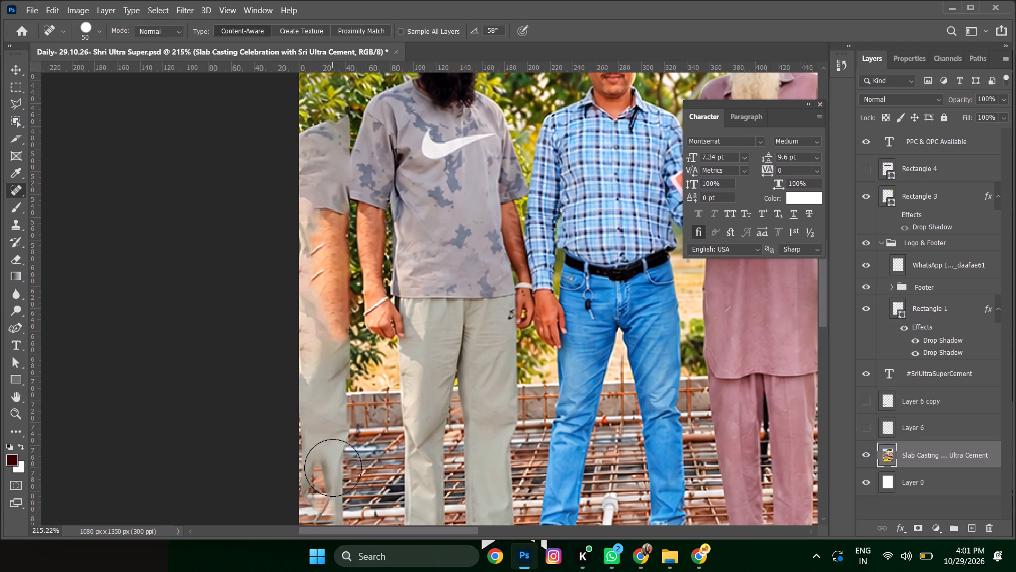
{"action": "scroll", "coordinate": [329, 411], "scroll_direction": "down", "scroll_amount": 6}
{"action": "left_click_drag", "start_coordinate": [332, 476], "coordinate": [314, 305]}
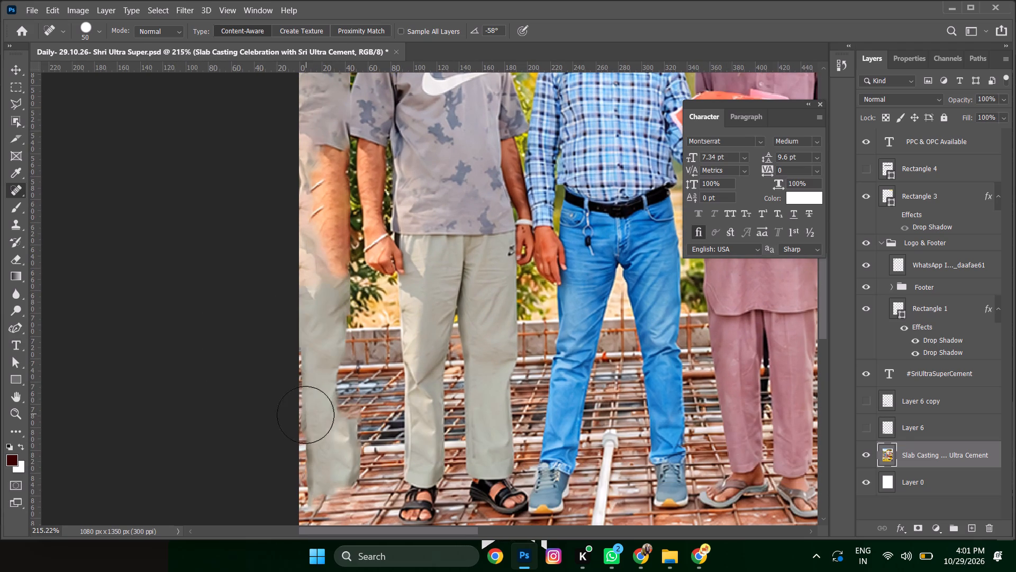
Nudge the Slab Casting poster layer 10 px to the right.
{"action": "left_click", "coordinate": [11, 67]}
{"action": "key", "text": "shift+Right"}
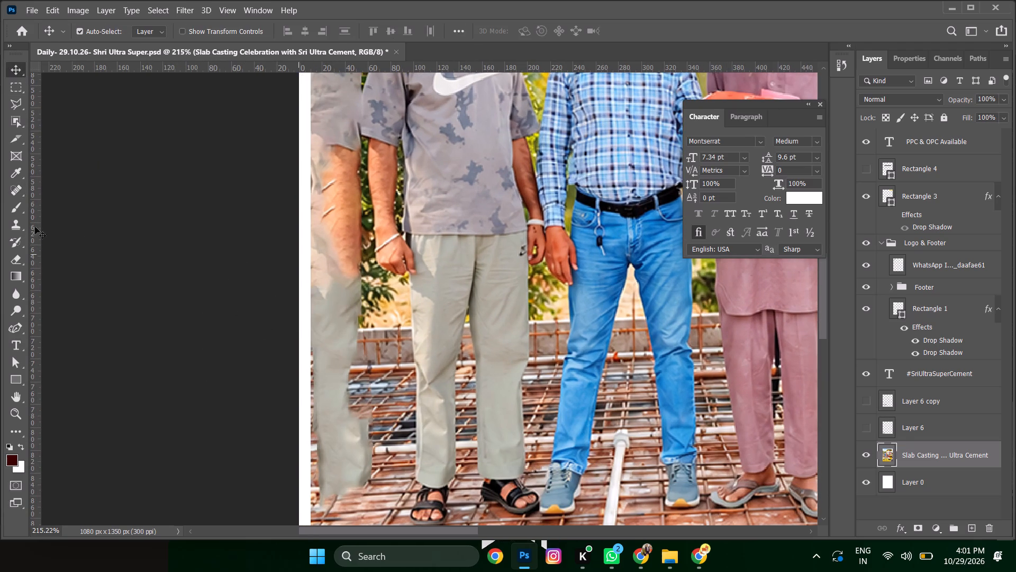
Paint out the duplicate figure's trouser leg over the wall and rebar grid at the left edge with the Spot Healing Brush.
{"action": "left_click", "coordinate": [12, 186]}
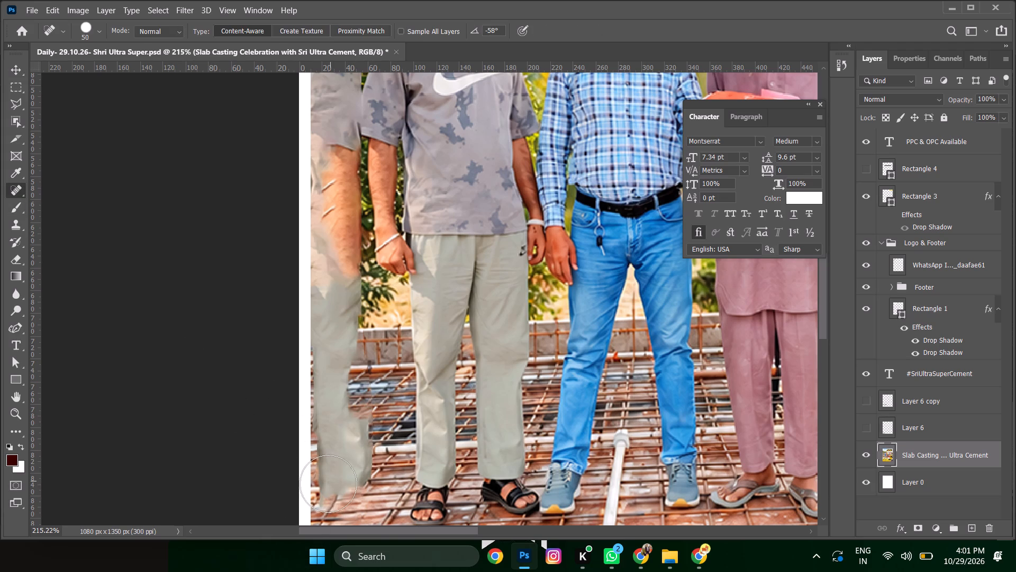
{"action": "left_click_drag", "start_coordinate": [328, 484], "coordinate": [340, 308]}
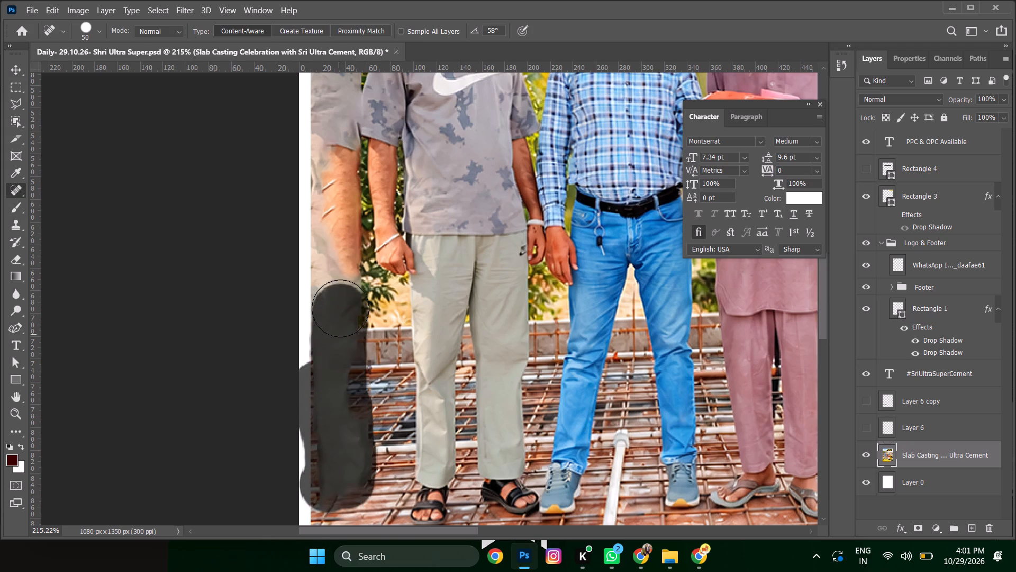
{"action": "left_click_drag", "start_coordinate": [340, 308], "coordinate": [322, 374]}
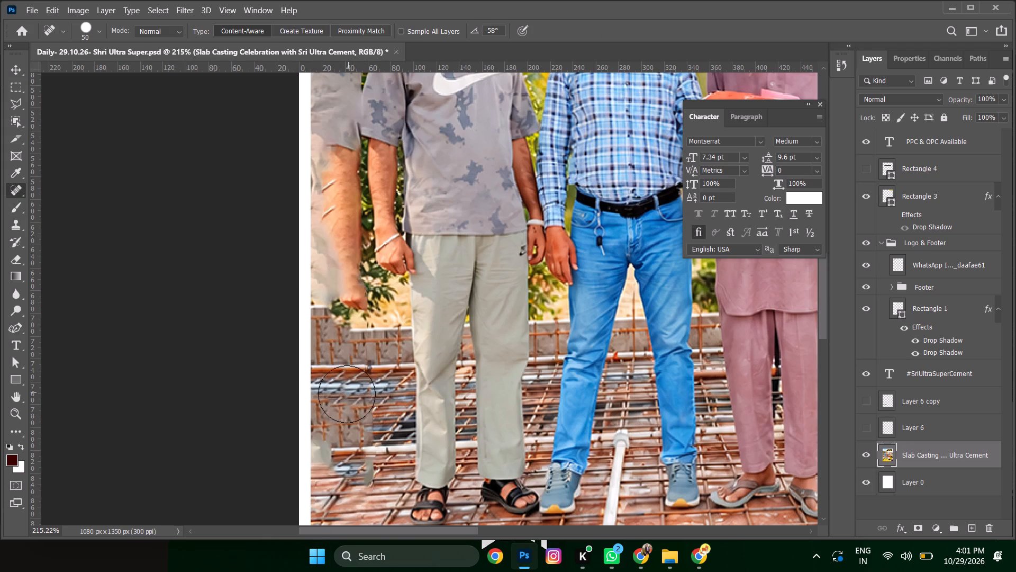
{"action": "left_click_drag", "start_coordinate": [358, 462], "coordinate": [348, 463]}
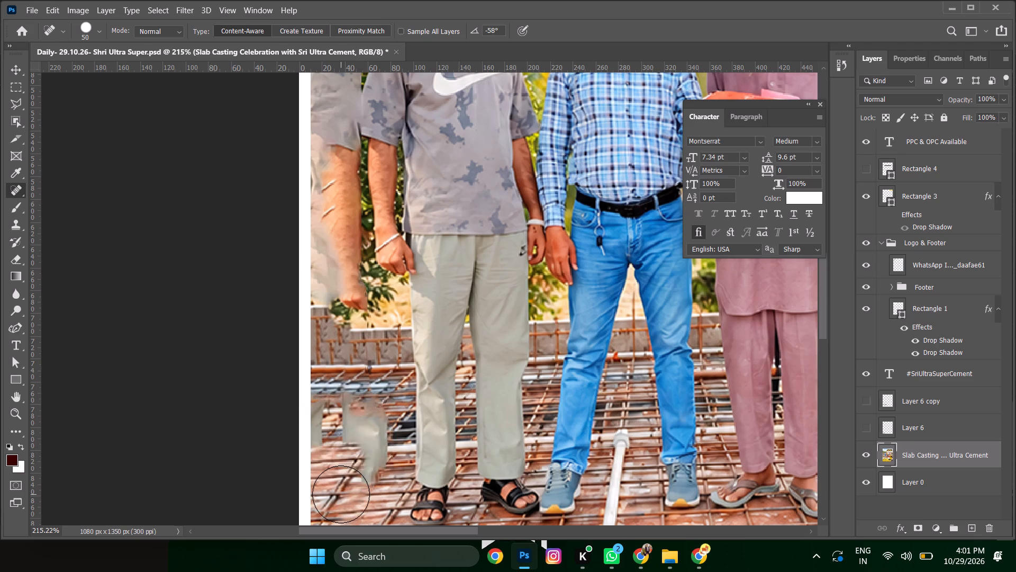
{"action": "left_click_drag", "start_coordinate": [357, 398], "coordinate": [368, 468]}
{"action": "left_click", "coordinate": [321, 430]}
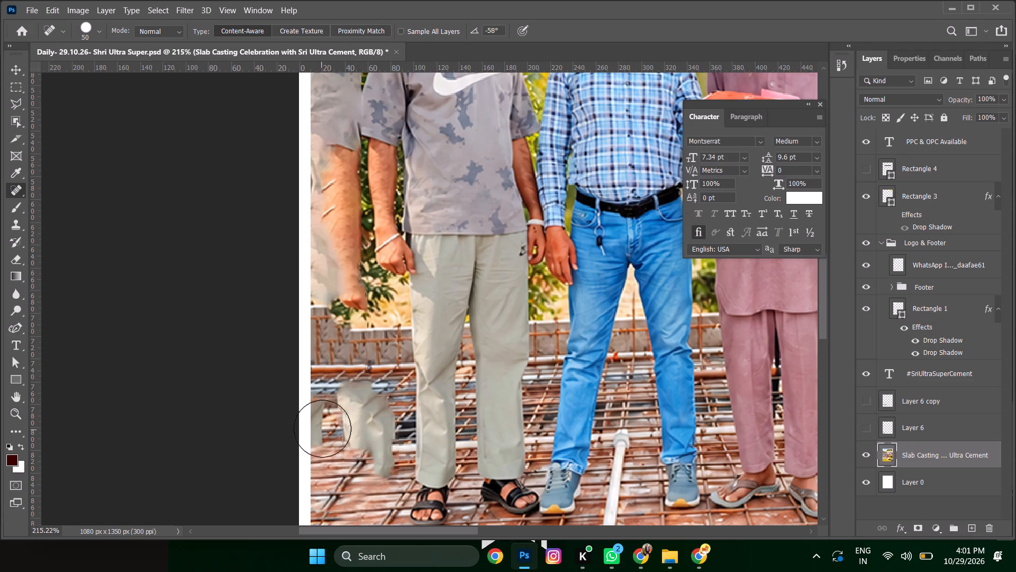
{"action": "left_click_drag", "start_coordinate": [333, 410], "coordinate": [353, 431]}
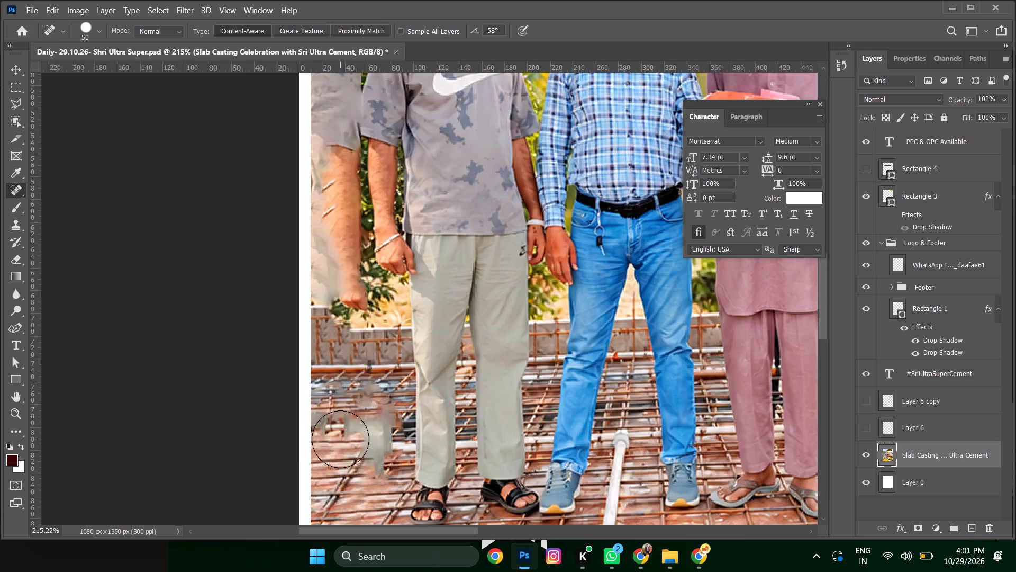
{"action": "left_click_drag", "start_coordinate": [366, 415], "coordinate": [360, 424]}
{"action": "left_click", "coordinate": [322, 416]}
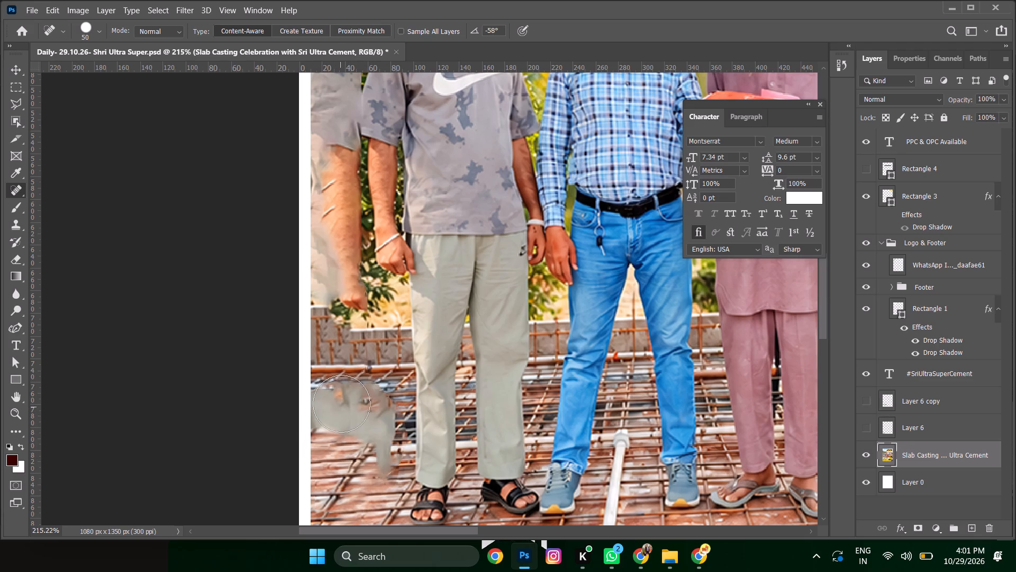
{"action": "left_click_drag", "start_coordinate": [341, 402], "coordinate": [334, 425]}
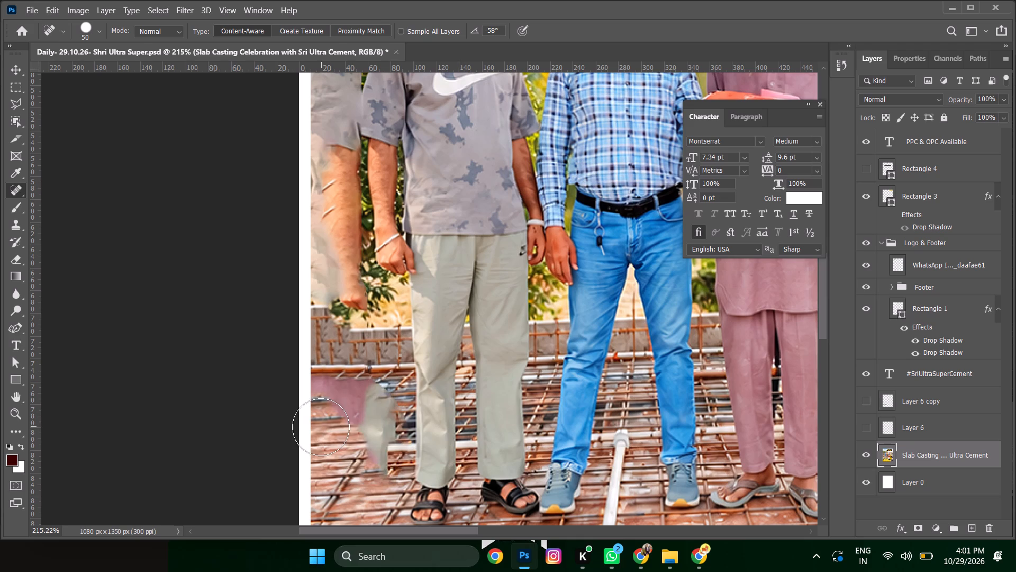
Reduce the Spot Healing Brush to 35 px and heal the leftover trouser-coloured smears on the rebar grid beside the orange-turbaned man.
{"action": "key", "text": "bracketleft"}
{"action": "key", "text": "bracketleft"}
{"action": "key", "text": "bracketleft"}
{"action": "key", "text": "bracketleft"}
{"action": "left_click_drag", "start_coordinate": [317, 387], "coordinate": [343, 407]}
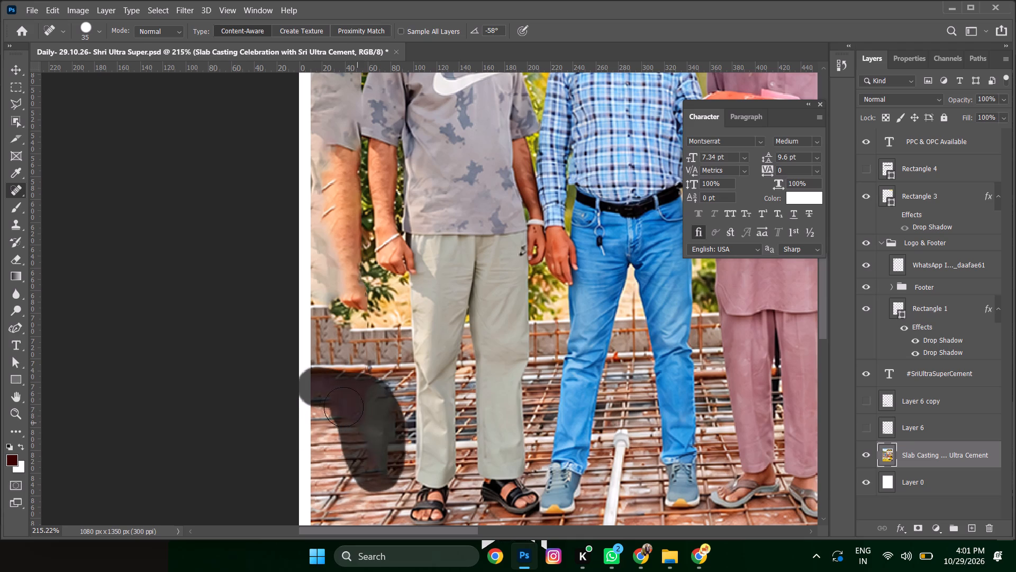
{"action": "left_click_drag", "start_coordinate": [343, 407], "coordinate": [307, 401]}
{"action": "left_click_drag", "start_coordinate": [369, 389], "coordinate": [344, 420]}
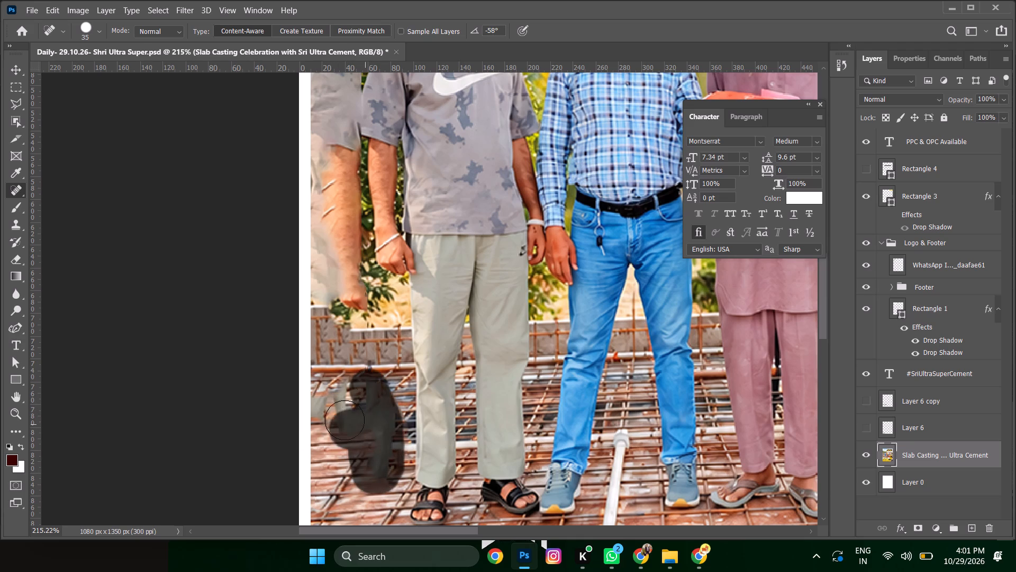
{"action": "left_click_drag", "start_coordinate": [344, 420], "coordinate": [350, 421]}
{"action": "left_click_drag", "start_coordinate": [314, 407], "coordinate": [321, 393]}
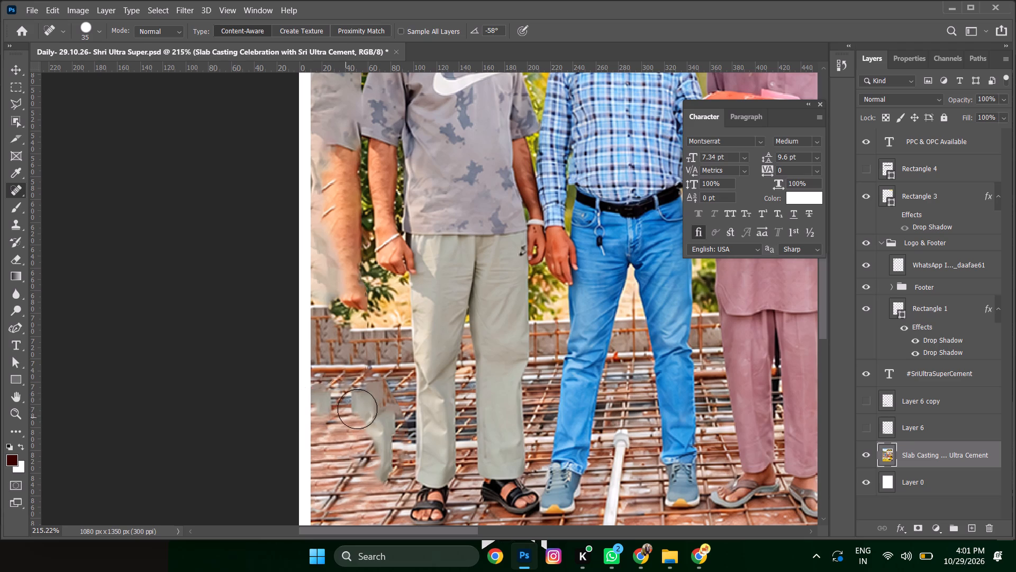
{"action": "left_click_drag", "start_coordinate": [359, 397], "coordinate": [343, 397]}
{"action": "left_click_drag", "start_coordinate": [317, 395], "coordinate": [333, 408]}
{"action": "left_click_drag", "start_coordinate": [366, 390], "coordinate": [376, 417]}
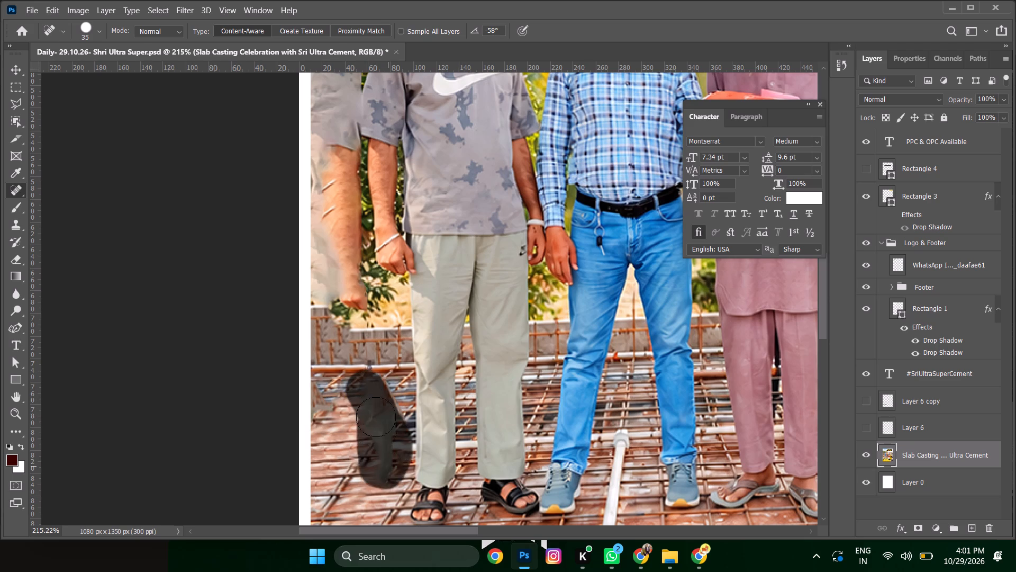
{"action": "left_click_drag", "start_coordinate": [376, 417], "coordinate": [375, 410]}
{"action": "left_click_drag", "start_coordinate": [378, 392], "coordinate": [384, 466]}
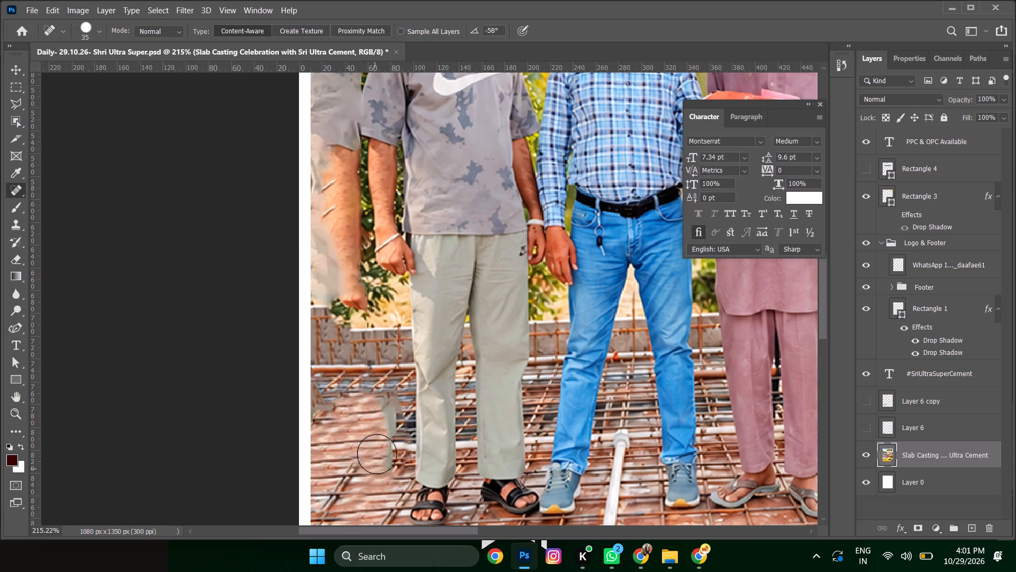
Heal over the duplicate figure's hand, arm and shirt against the trees at the poster's left edge with the Spot Healing Brush.
{"action": "key", "text": "space"}
{"action": "key", "text": "space"}
{"action": "key", "text": "space"}
{"action": "key", "text": "space"}
{"action": "key", "text": "space"}
{"action": "key", "text": "space"}
{"action": "key", "text": "space"}
{"action": "key", "text": "space"}
{"action": "key", "text": "space"}
{"action": "key", "text": "space"}
{"action": "key", "text": "space"}
{"action": "key", "text": "space"}
{"action": "key", "text": "space"}
{"action": "key", "text": "space"}
{"action": "left_click_drag", "start_coordinate": [345, 362], "coordinate": [347, 537]}
{"action": "left_click_drag", "start_coordinate": [362, 482], "coordinate": [341, 385]}
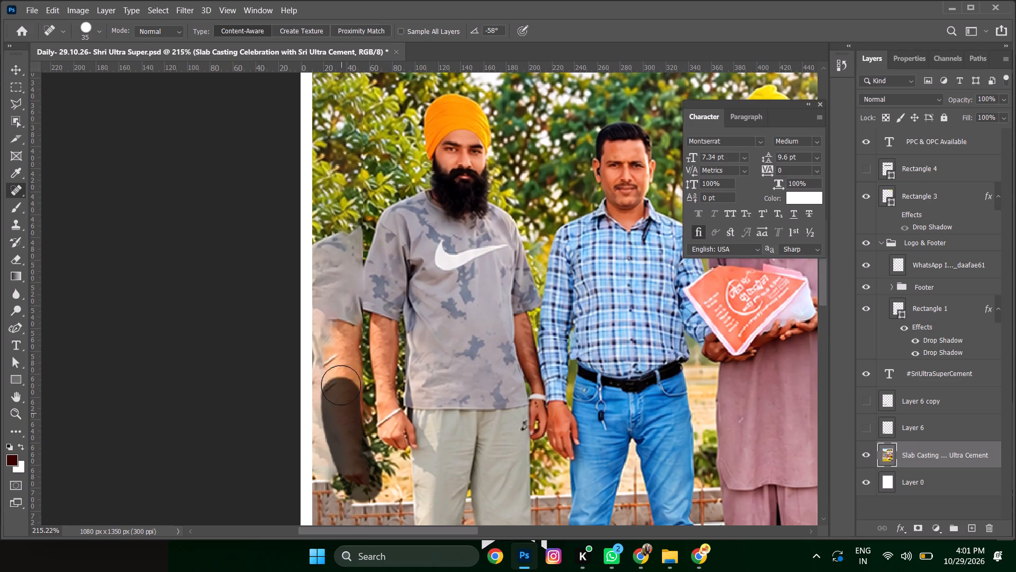
{"action": "left_click_drag", "start_coordinate": [341, 385], "coordinate": [341, 376]}
{"action": "left_click_drag", "start_coordinate": [374, 486], "coordinate": [339, 248]}
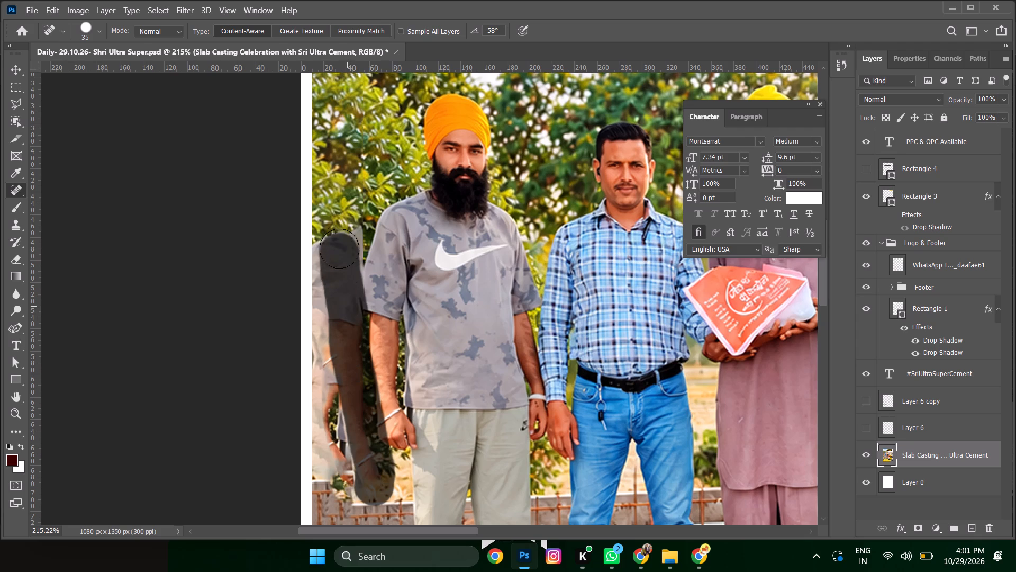
{"action": "left_click_drag", "start_coordinate": [339, 248], "coordinate": [348, 475]}
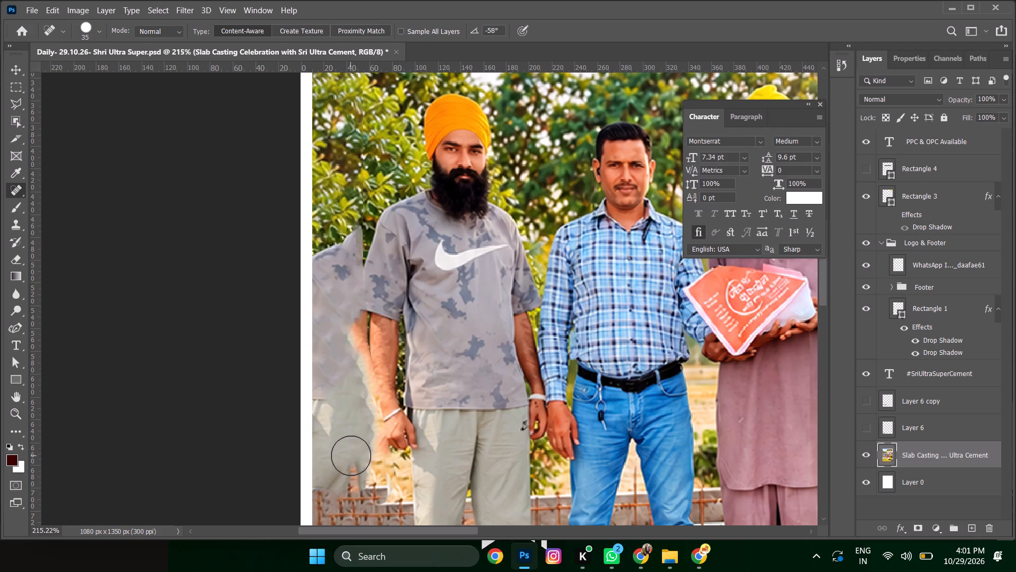
Nudge the Slab Casting poster layer 10 px to the left to close the white gap at the canvas edge.
{"action": "scroll", "coordinate": [358, 407], "scroll_direction": "down", "scroll_amount": 8, "text": "alt"}
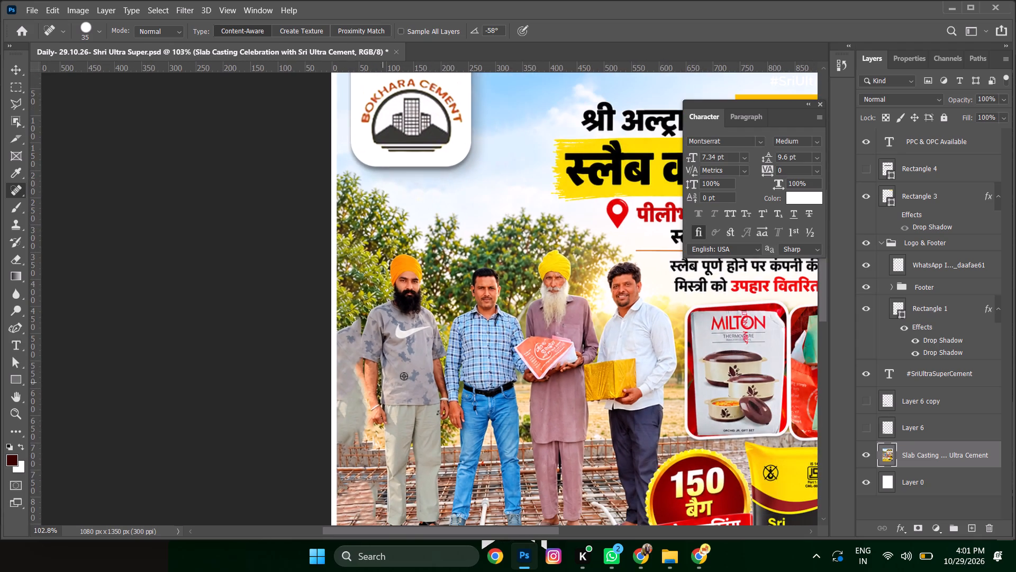
{"action": "scroll", "coordinate": [404, 376], "scroll_direction": "down", "scroll_amount": 4, "text": "alt"}
{"action": "key", "text": "space"}
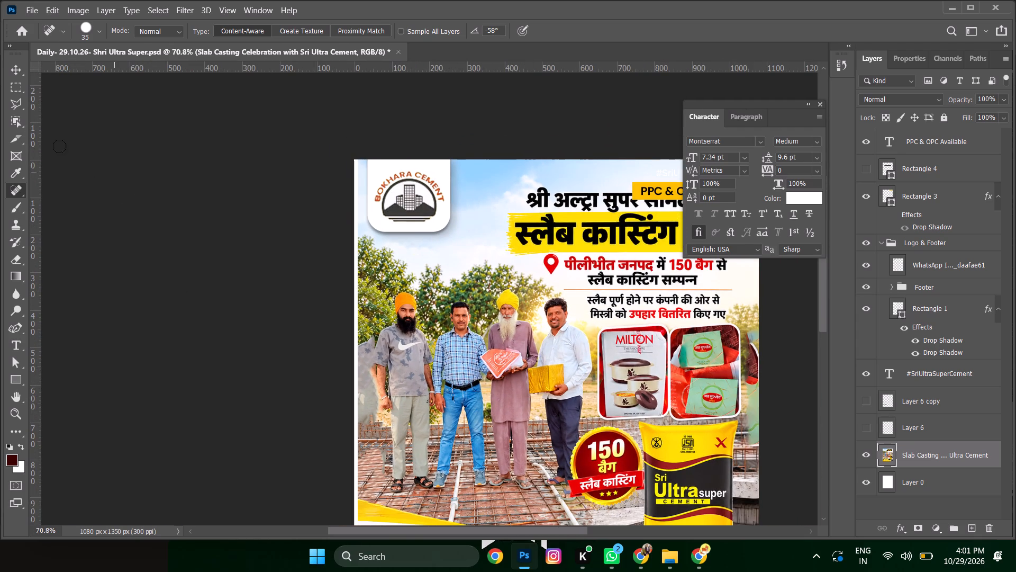
{"action": "left_click", "coordinate": [14, 69]}
{"action": "key", "text": "shift+Left"}
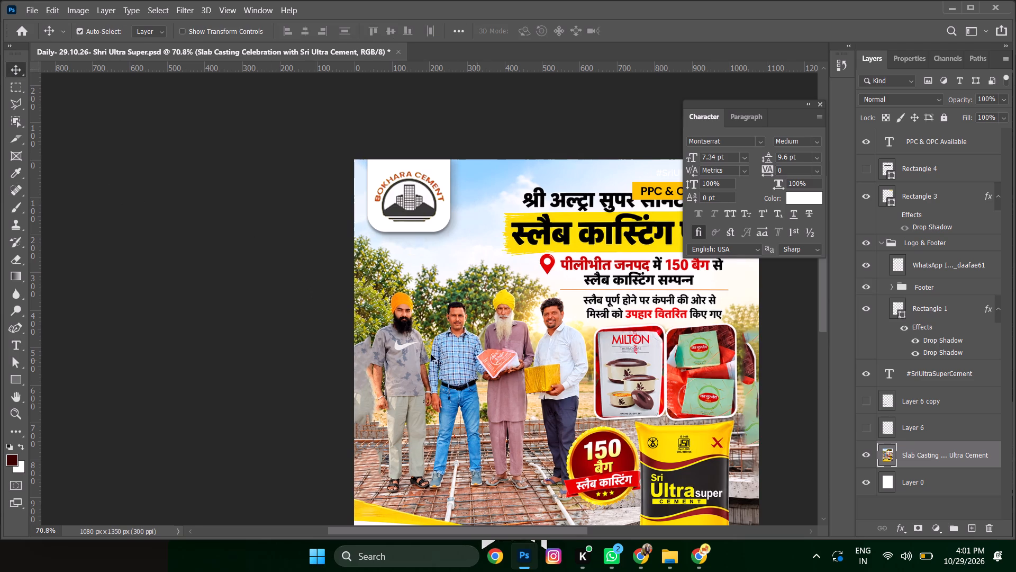
On a new layer, stamp a patch of tree foliage with the Clone Stamp at 80 px near the poster's left edge.
{"action": "scroll", "coordinate": [406, 339], "scroll_direction": "down", "scroll_amount": 3, "text": "alt"}
{"action": "scroll", "coordinate": [356, 310], "scroll_direction": "up", "scroll_amount": 4, "text": "alt"}
{"action": "scroll", "coordinate": [280, 274], "scroll_direction": "up", "scroll_amount": 8, "text": "alt"}
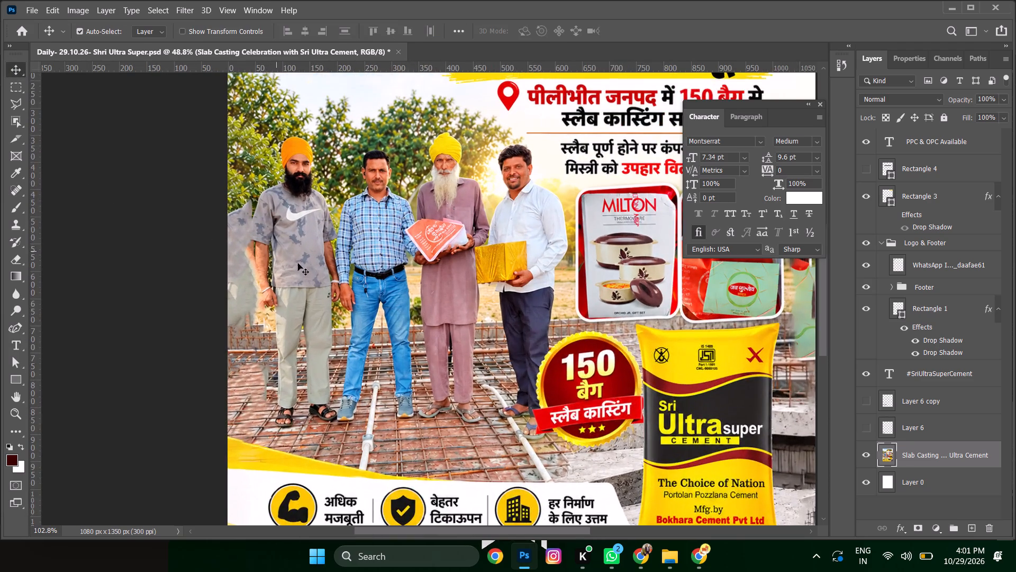
{"action": "key", "text": "space"}
{"action": "key", "text": "space"}
{"action": "key", "text": "space"}
{"action": "key", "text": "space"}
{"action": "key", "text": "space"}
{"action": "key", "text": "space"}
{"action": "key", "text": "space"}
{"action": "key", "text": "space"}
{"action": "key", "text": "space"}
{"action": "key", "text": "space"}
{"action": "key", "text": "space"}
{"action": "key", "text": "space"}
{"action": "key", "text": "space"}
{"action": "key", "text": "space"}
{"action": "key", "text": "space"}
{"action": "key", "text": "space"}
{"action": "key", "text": "space"}
{"action": "key", "text": "space"}
{"action": "key", "text": "space"}
{"action": "key", "text": "space"}
{"action": "left_click_drag", "start_coordinate": [286, 244], "coordinate": [457, 360]}
{"action": "left_click", "coordinate": [430, 303]}
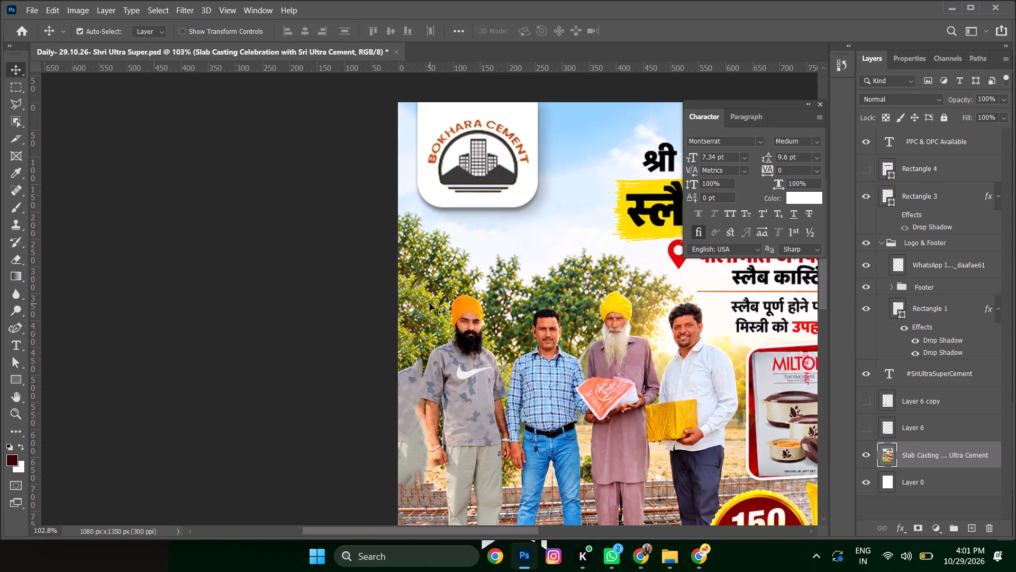
{"action": "left_click", "coordinate": [17, 225]}
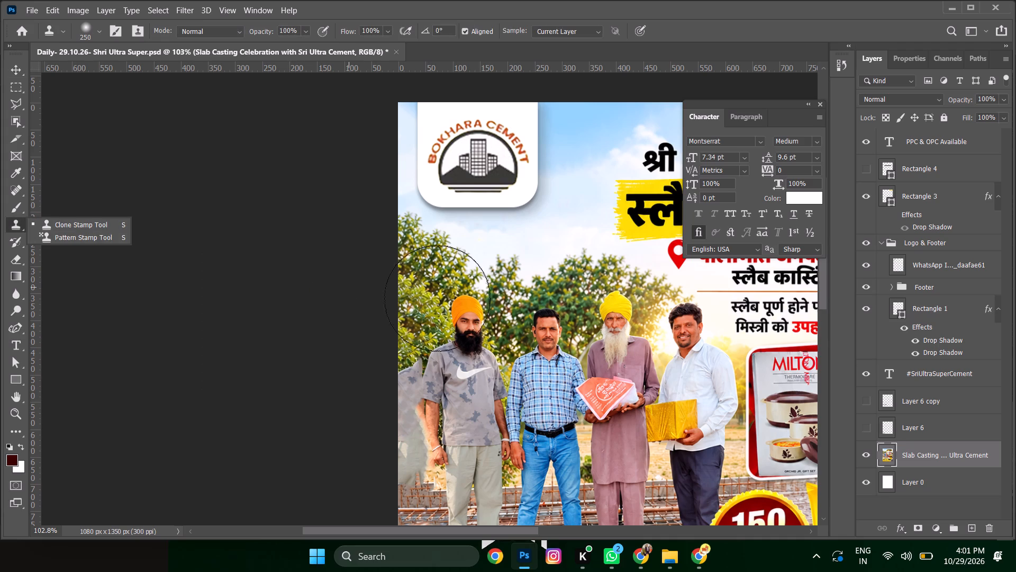
{"action": "key", "text": "bracketleft"}
{"action": "key", "text": "bracketleft"}
{"action": "key", "text": "bracketleft"}
{"action": "key", "text": "bracketleft"}
{"action": "key", "text": "bracketleft"}
{"action": "key", "text": "bracketleft"}
{"action": "key", "text": "bracketleft"}
{"action": "key", "text": "bracketleft"}
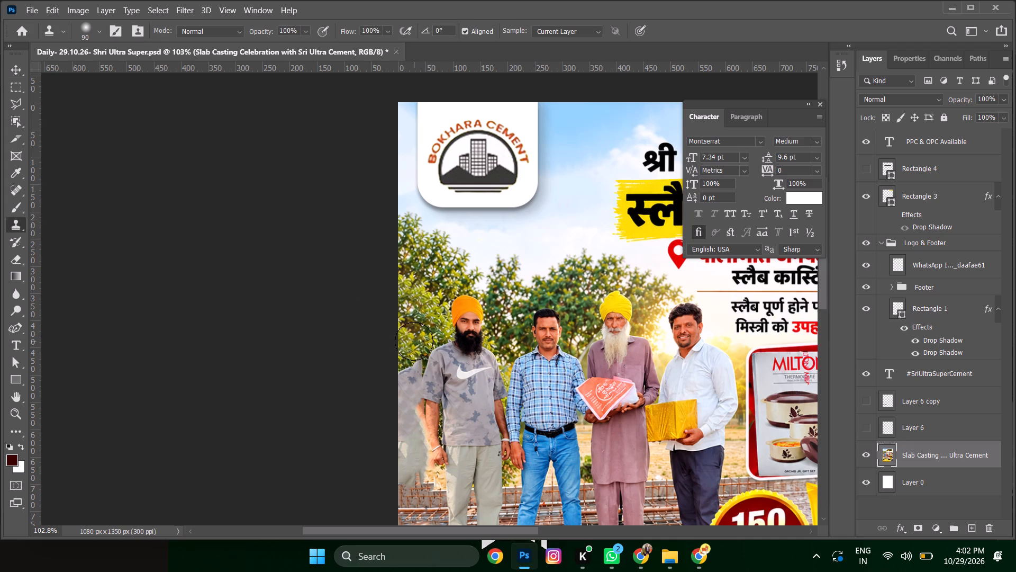
{"action": "key", "text": "bracketleft"}
{"action": "left_click", "coordinate": [420, 330]}
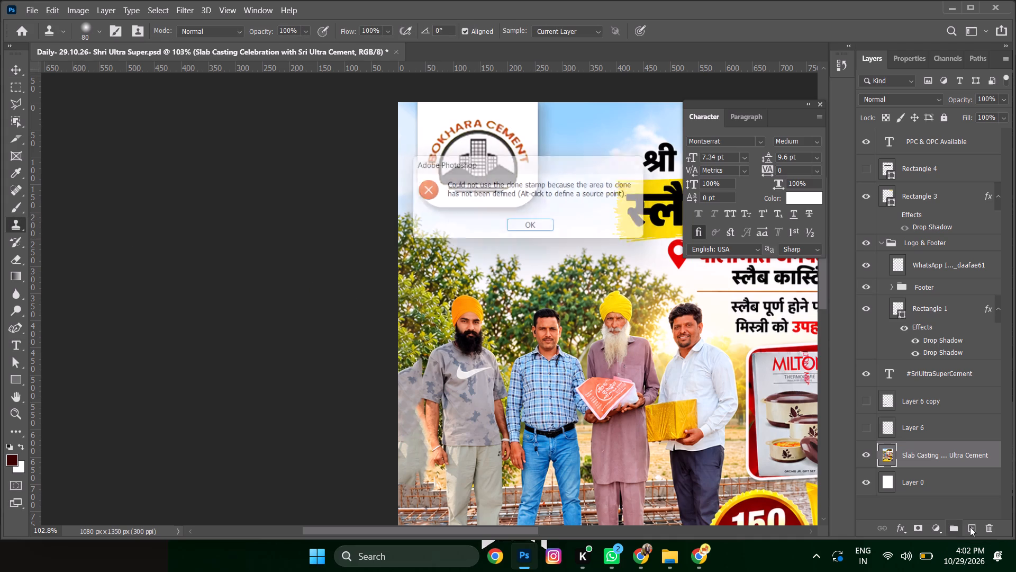
{"action": "left_click", "coordinate": [973, 527]}
{"action": "left_click", "coordinate": [543, 228]}
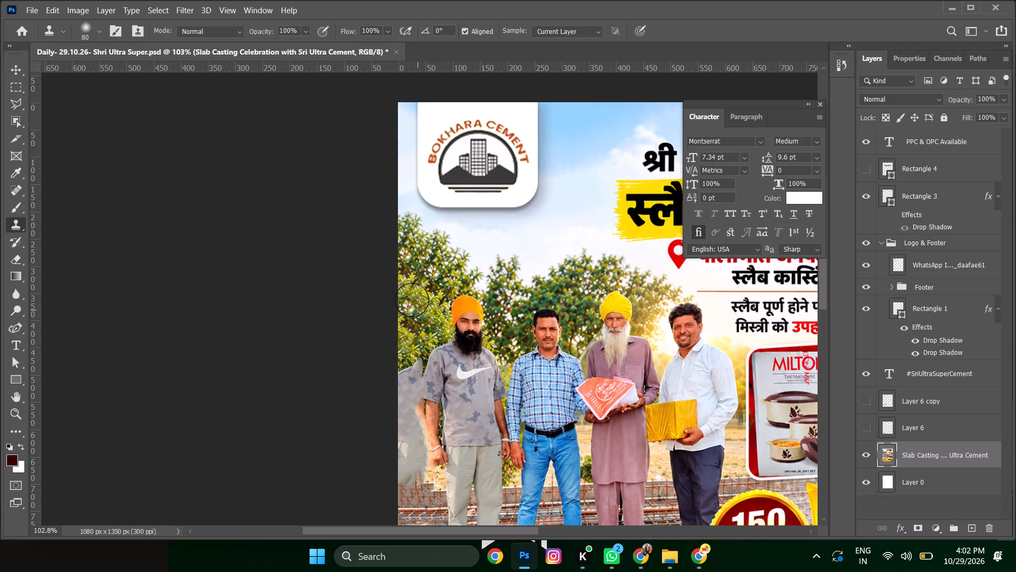
{"action": "left_click", "coordinate": [425, 327], "text": "alt"}
{"action": "left_click", "coordinate": [970, 527]}
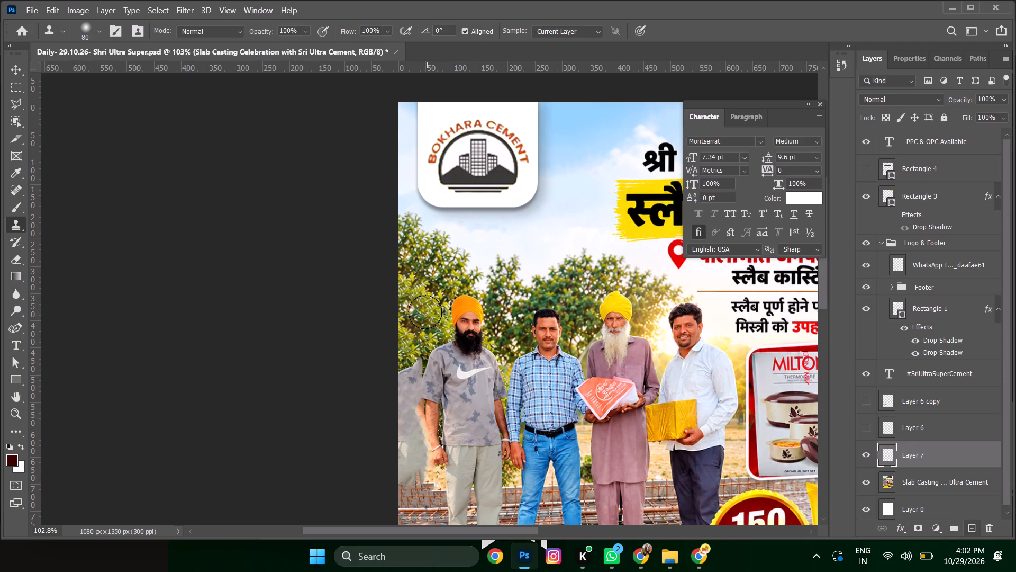
{"action": "left_click", "coordinate": [428, 287]}
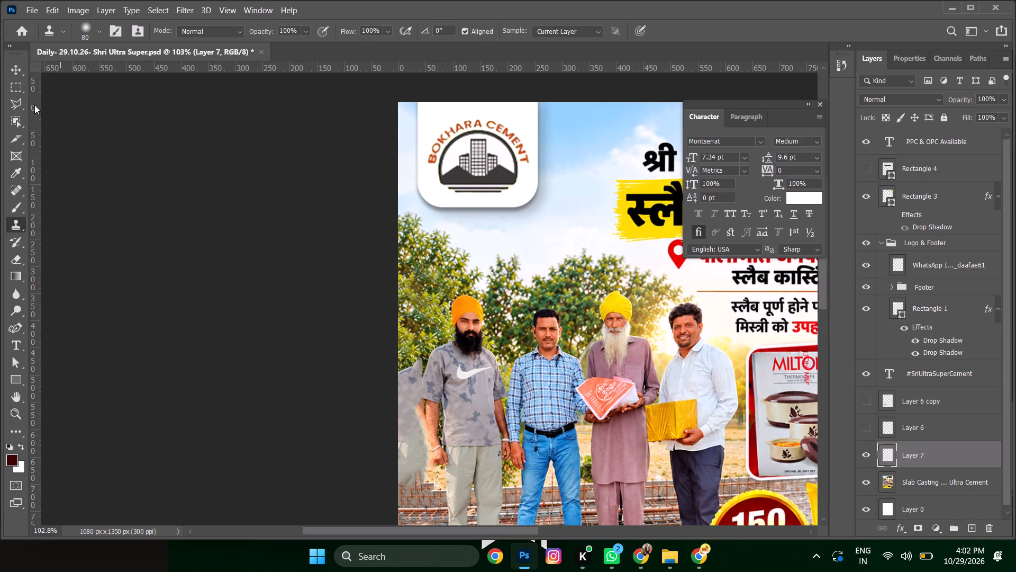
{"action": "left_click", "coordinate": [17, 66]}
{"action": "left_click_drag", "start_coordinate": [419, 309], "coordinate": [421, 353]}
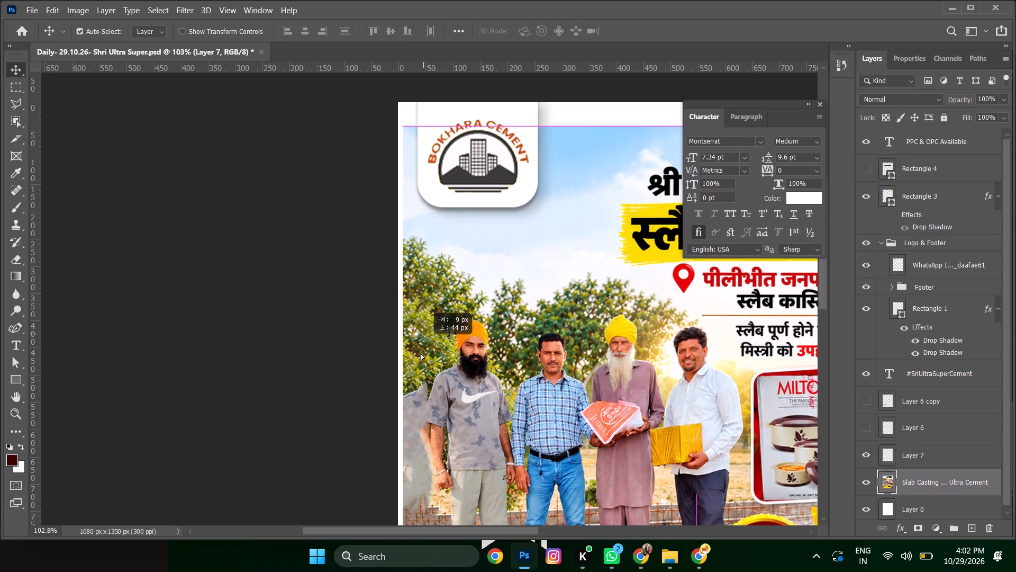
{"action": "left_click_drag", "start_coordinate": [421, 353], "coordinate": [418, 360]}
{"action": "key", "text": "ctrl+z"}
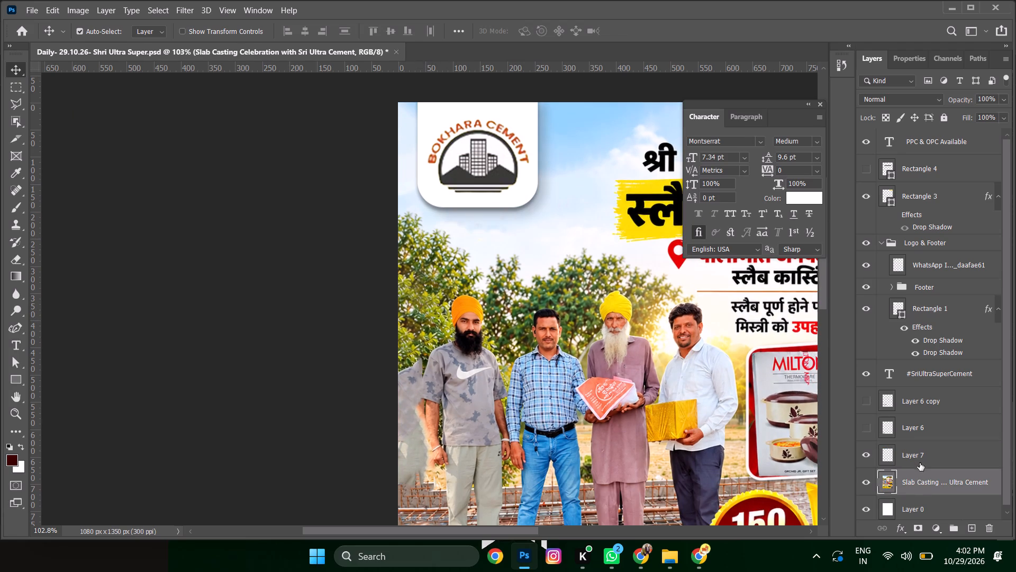
Move the Layer 7 foliage patch down over the top of the leftover shirt smear at the poster's left edge.
{"action": "left_click", "coordinate": [922, 457]}
{"action": "key", "text": "ctrl+t"}
{"action": "left_click_drag", "start_coordinate": [430, 292], "coordinate": [430, 324]}
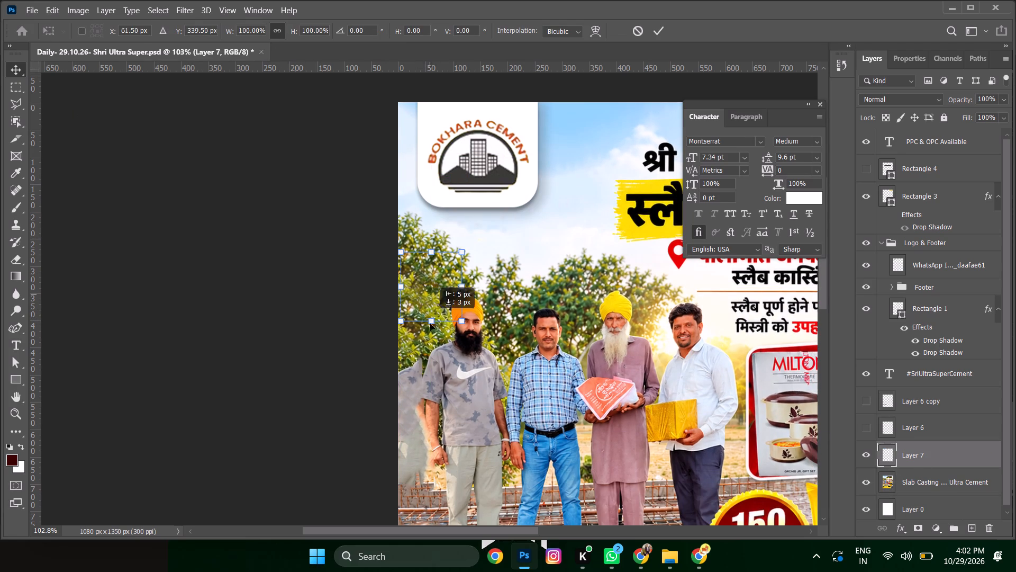
{"action": "left_click_drag", "start_coordinate": [430, 324], "coordinate": [412, 377]}
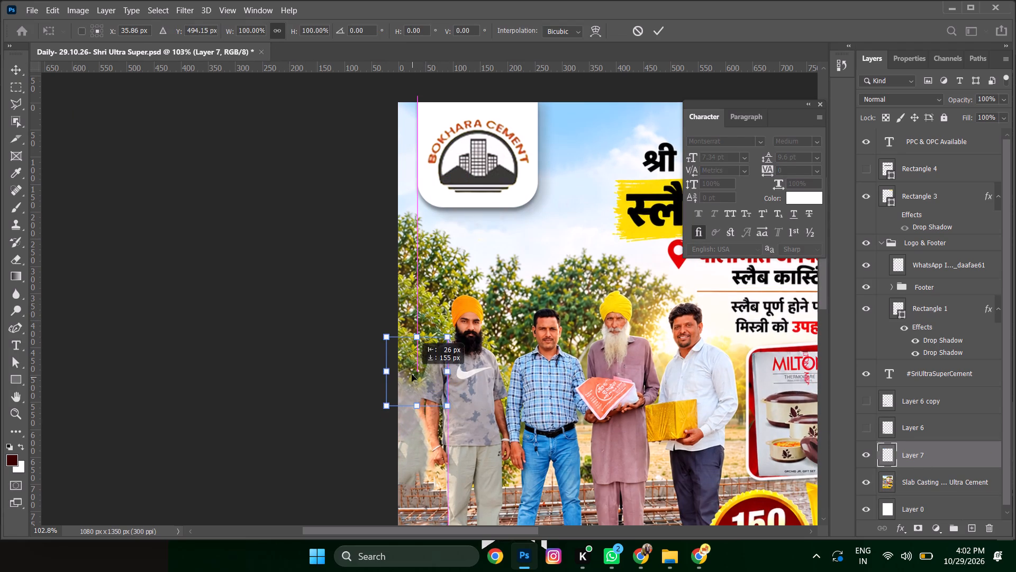
{"action": "key", "text": "Return"}
{"action": "key", "text": "shift+Down"}
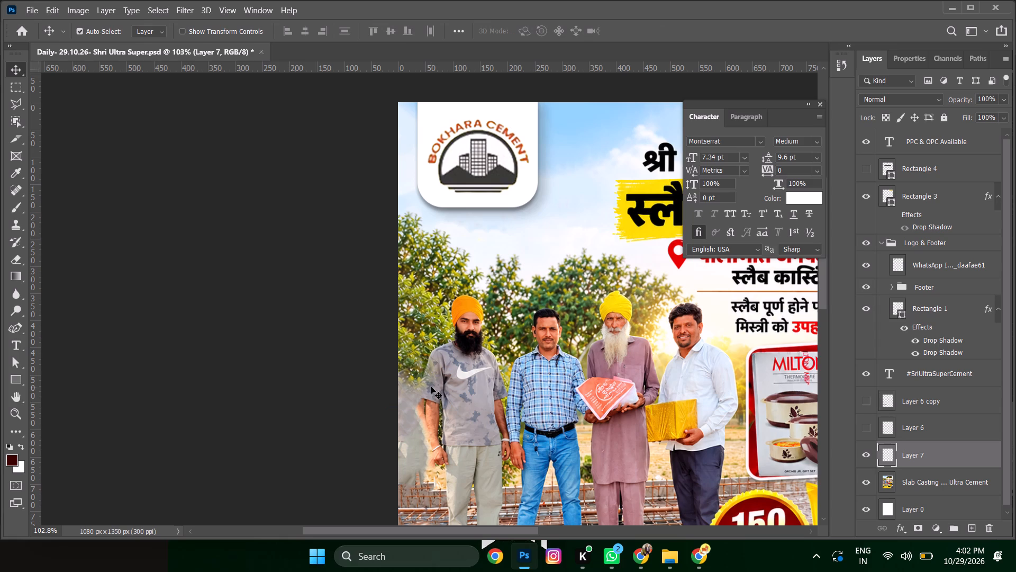
{"action": "key", "text": "shift+Up"}
{"action": "key", "text": "shift+Down"}
{"action": "key", "text": "shift+Down"}
{"action": "key", "text": "shift+Down"}
{"action": "key", "text": "shift+Down"}
{"action": "key", "text": "shift+Down"}
{"action": "key", "text": "shift+Down"}
{"action": "key", "text": "shift+Down"}
{"action": "key", "text": "shift+Down"}
{"action": "key", "text": "shift+Down"}
{"action": "key", "text": "shift+Down"}
{"action": "key", "text": "shift+Down"}
{"action": "key", "text": "shift+Down"}
{"action": "key", "text": "shift+Down"}
{"action": "key", "text": "shift+Down"}
{"action": "key", "text": "shift+Down"}
{"action": "key", "text": "shift+Down"}
{"action": "key", "text": "shift+Down"}
{"action": "key", "text": "shift+Down"}
{"action": "key", "text": "shift+Down"}
{"action": "key", "text": "shift+Down"}
{"action": "key", "text": "shift+Down"}
{"action": "key", "text": "shift+Down"}
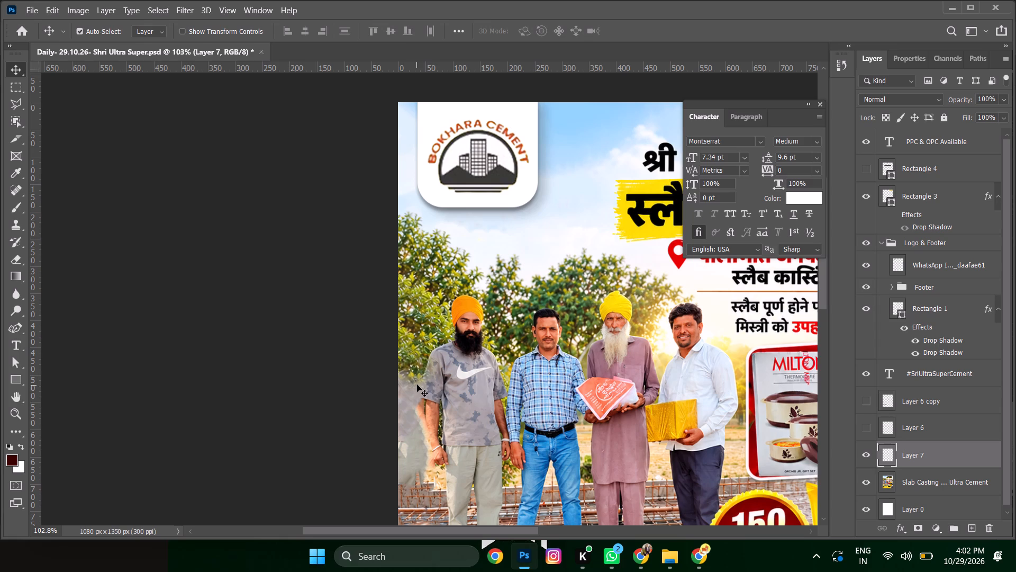
{"action": "key", "text": "shift+Up"}
{"action": "key", "text": "shift+Up"}
{"action": "key", "text": "shift+Up"}
{"action": "key", "text": "shift+Up"}
{"action": "key", "text": "shift+Up"}
{"action": "key", "text": "shift+Up"}
{"action": "key", "text": "shift+Up"}
{"action": "key", "text": "shift+Up"}
{"action": "key", "text": "shift+Up"}
{"action": "key", "text": "shift+Up"}
{"action": "key", "text": "shift+Up"}
{"action": "key", "text": "shift+Up"}
{"action": "key", "text": "shift+Up"}
{"action": "key", "text": "shift+Up"}
{"action": "key", "text": "shift+Up"}
{"action": "key", "text": "shift+Up"}
{"action": "key", "text": "shift+Up"}
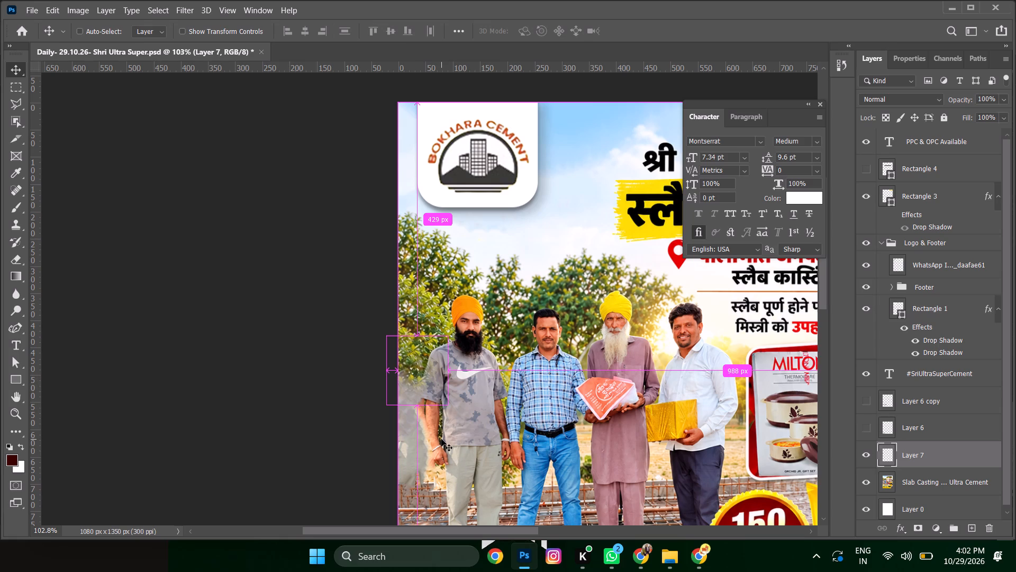
Duplicate the foliage patch and place the copy 50 px lower over the leftover shirt smear.
{"action": "key", "text": "ctrl+j"}
{"action": "key", "text": "shift+Down"}
{"action": "key", "text": "shift+Down"}
{"action": "key", "text": "shift+Down"}
{"action": "key", "text": "shift+Down"}
{"action": "key", "text": "shift+Down"}
{"action": "key", "text": "shift+Down"}
{"action": "key", "text": "shift+Down"}
{"action": "key", "text": "shift+Down"}
{"action": "key", "text": "shift+Down"}
{"action": "key", "text": "shift+Down"}
{"action": "key", "text": "shift+Down"}
{"action": "key", "text": "shift+Down"}
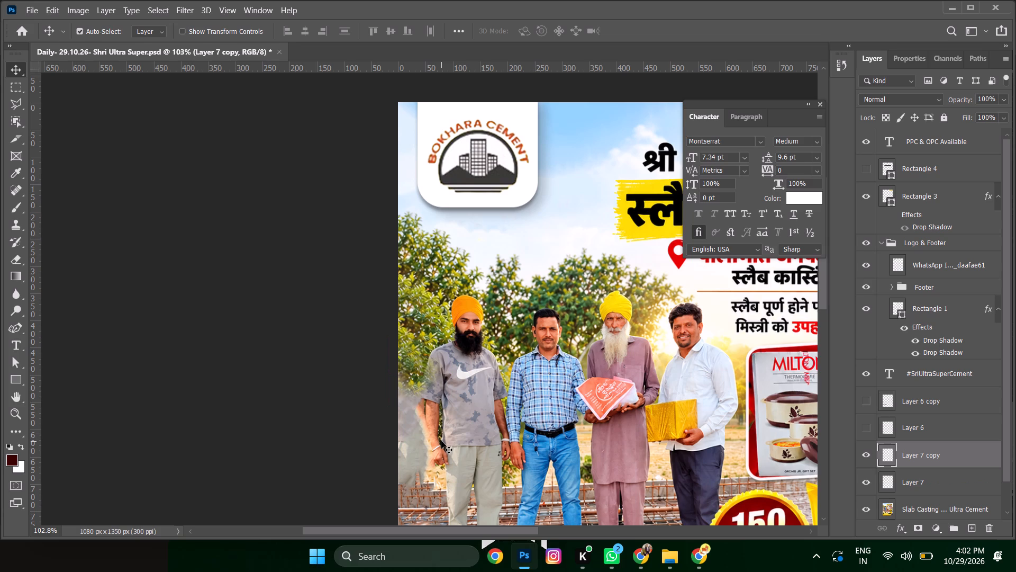
{"action": "key", "text": "shift+Up"}
{"action": "key", "text": "shift+Up"}
{"action": "key", "text": "shift+Up"}
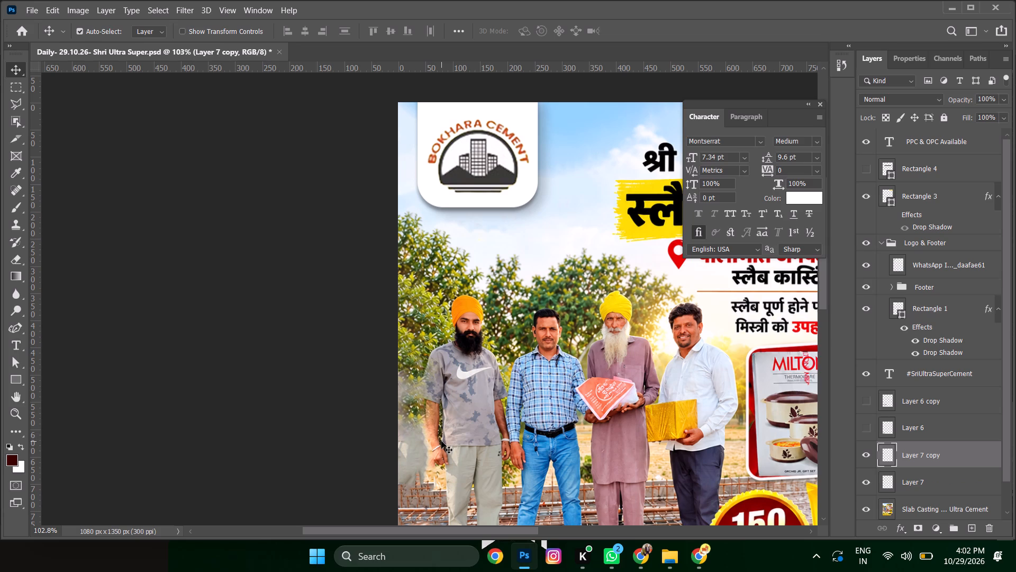
{"action": "key", "text": "shift+Up"}
{"action": "key", "text": "shift+Up"}
Add three more copies of the foliage patch, each offset further down the left edge towards the low wall.
{"action": "key", "text": "ctrl+j"}
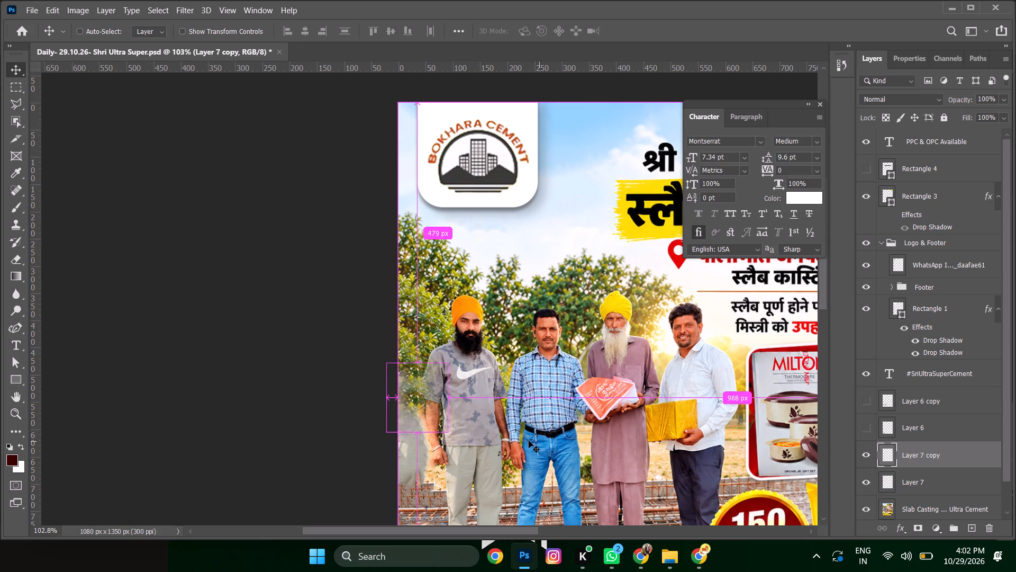
{"action": "key", "text": "shift+Down"}
{"action": "key", "text": "shift+Down"}
{"action": "key", "text": "shift+Down"}
{"action": "key", "text": "shift+Down"}
{"action": "key", "text": "shift+Down"}
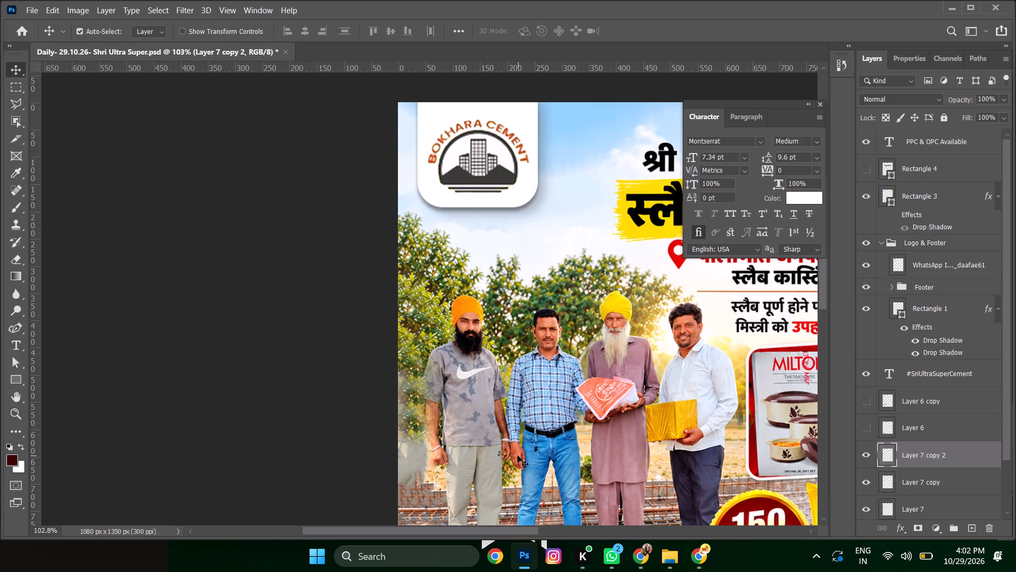
{"action": "key", "text": "ctrl+j"}
{"action": "key", "text": "shift+Down"}
{"action": "key", "text": "shift+Down"}
{"action": "key", "text": "shift+Down"}
{"action": "key", "text": "shift+Down"}
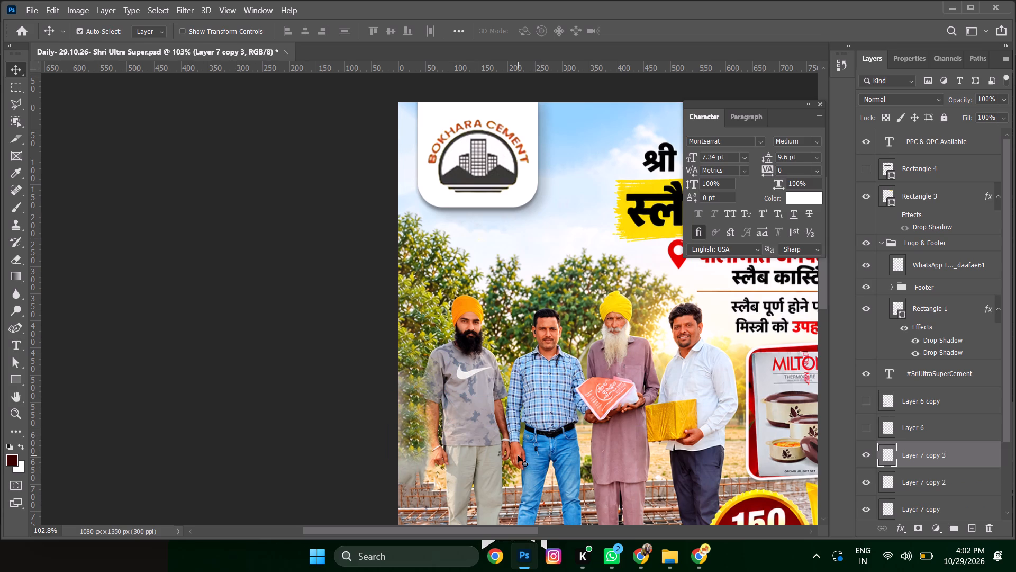
{"action": "key", "text": "shift+Down"}
{"action": "key", "text": "shift+Down"}
{"action": "key", "text": "ctrl+j"}
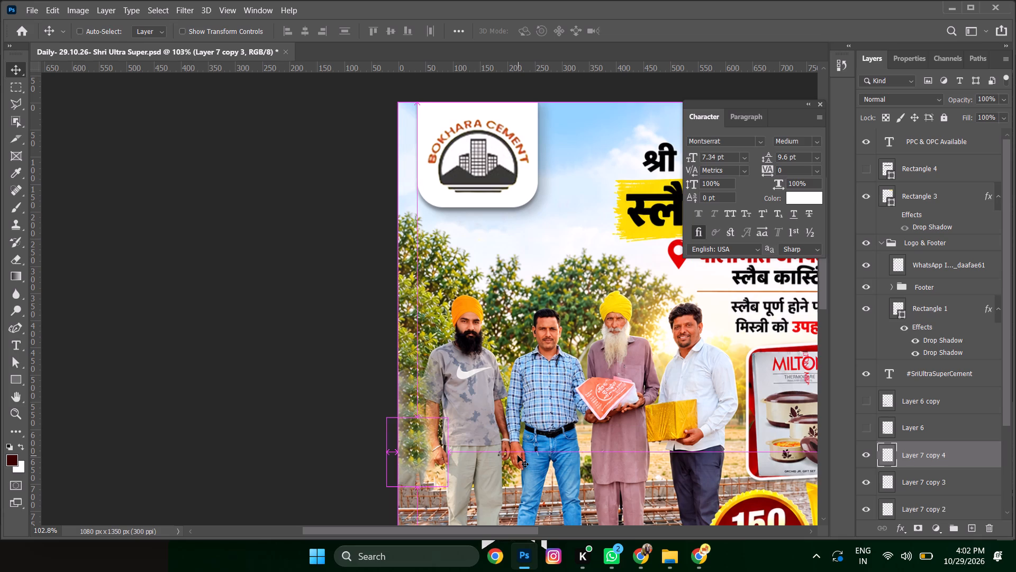
{"action": "key", "text": "shift+Down"}
{"action": "key", "text": "shift+Down"}
{"action": "key", "text": "shift+Down"}
{"action": "key", "text": "shift+Down"}
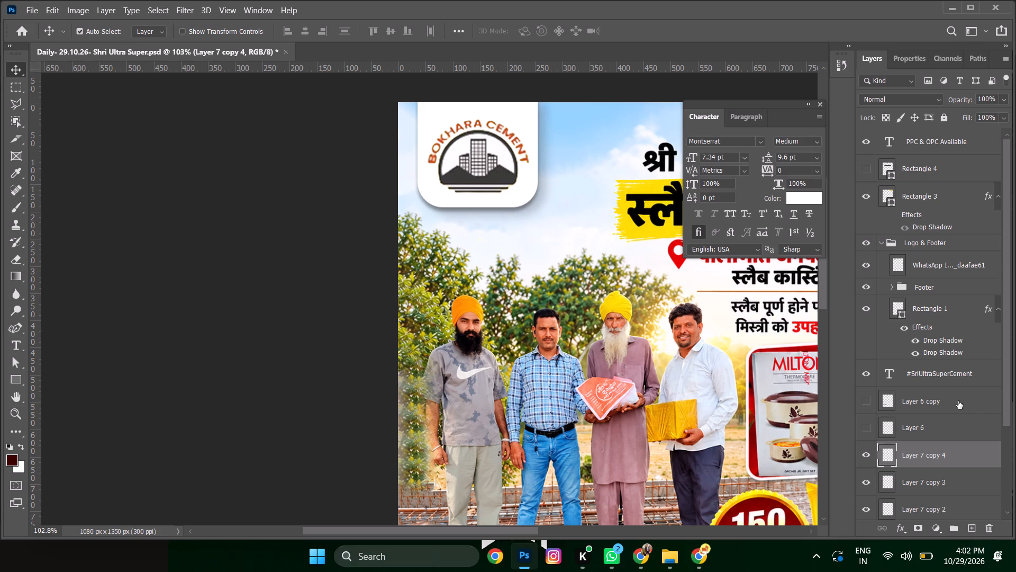
Duplicate the five foliage patches from Layer 7 to Layer 7 copy 4 together and shift the copies about 40 px left.
{"action": "scroll", "coordinate": [944, 409], "scroll_direction": "down", "scroll_amount": 2}
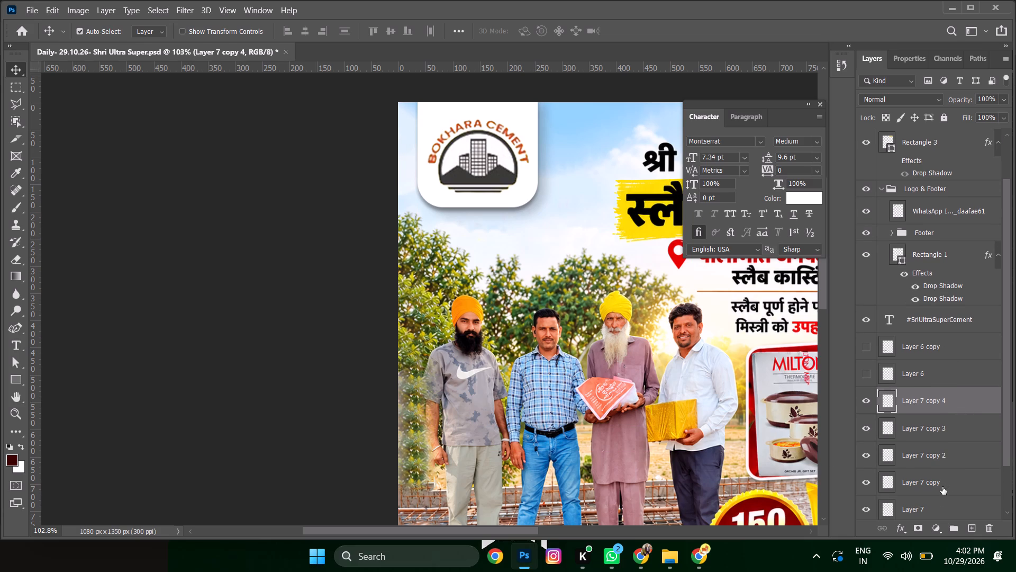
{"action": "left_click", "coordinate": [949, 483], "text": "shift"}
{"action": "left_click", "coordinate": [944, 506]}
{"action": "left_click", "coordinate": [950, 400], "text": "shift"}
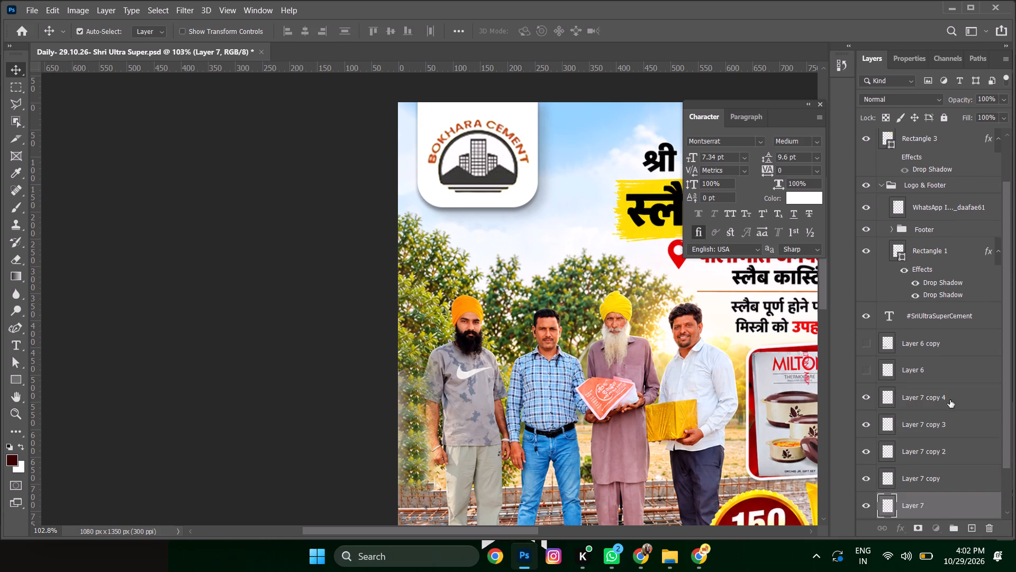
{"action": "key", "text": "ctrl+j"}
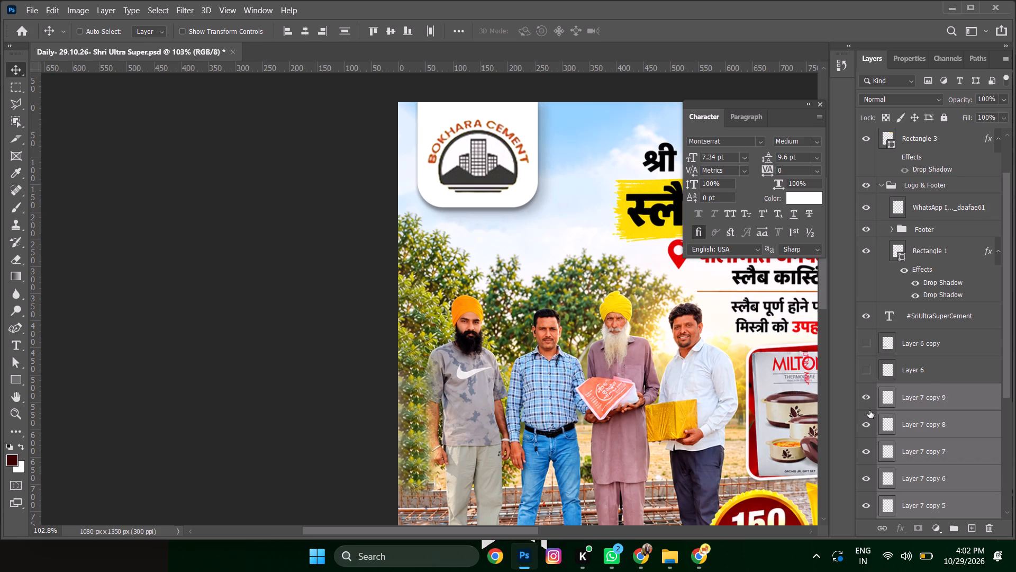
{"action": "key", "text": "shift+Left"}
{"action": "key", "text": "shift+Left"}
{"action": "key", "text": "shift+Left"}
{"action": "key", "text": "shift+Left"}
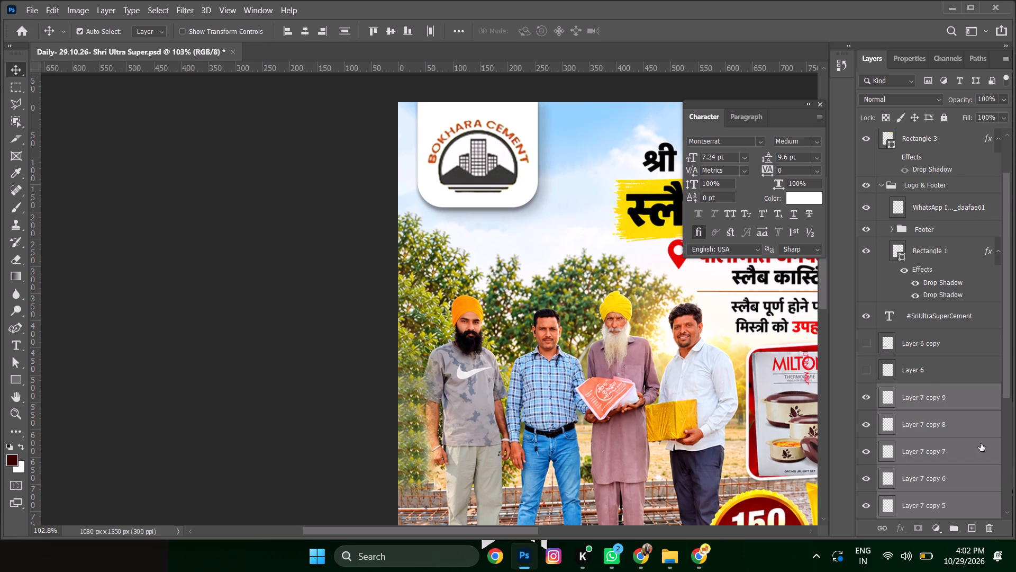
Merge all ten foliage patch layers, Layer 7 through Layer 7 copy 9, with the Slab Casting poster layer.
{"action": "scroll", "coordinate": [965, 420], "scroll_direction": "down", "scroll_amount": 7}
{"action": "left_click", "coordinate": [946, 449], "text": "shift"}
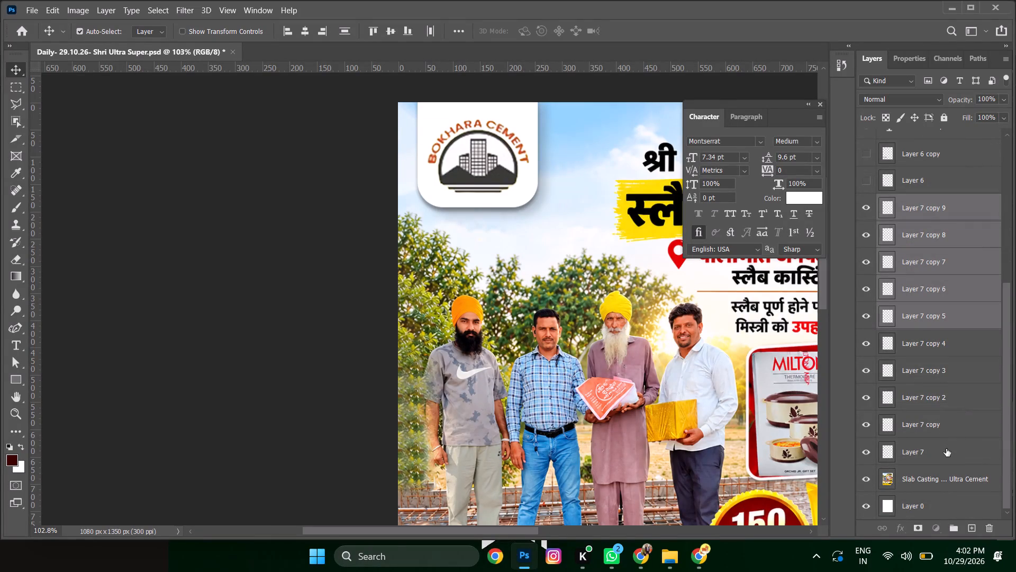
{"action": "left_click", "coordinate": [946, 449]}
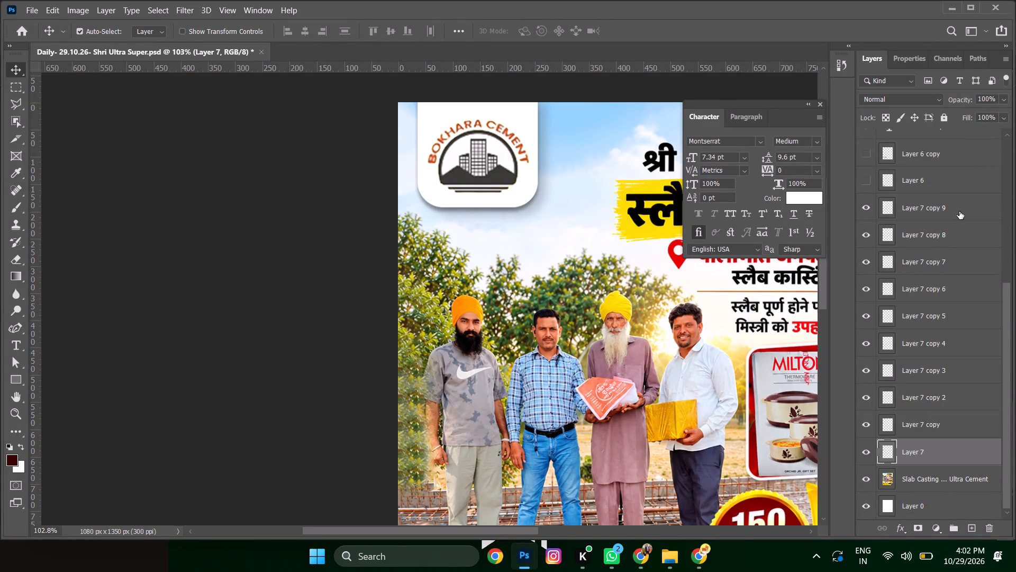
{"action": "left_click", "coordinate": [959, 210], "text": "shift"}
{"action": "key", "text": "shift+Up"}
{"action": "key", "text": "shift+Down"}
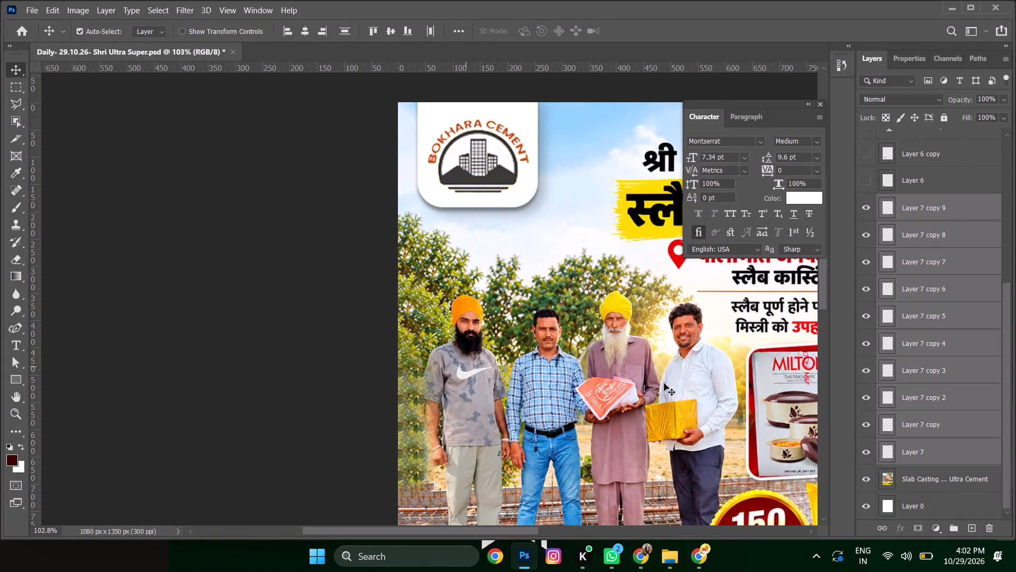
{"action": "scroll", "coordinate": [881, 383], "scroll_direction": "down", "scroll_amount": 7}
{"action": "left_click", "coordinate": [937, 477], "text": "ctrl"}
{"action": "right_click", "coordinate": [937, 477], "text": "ctrl"}
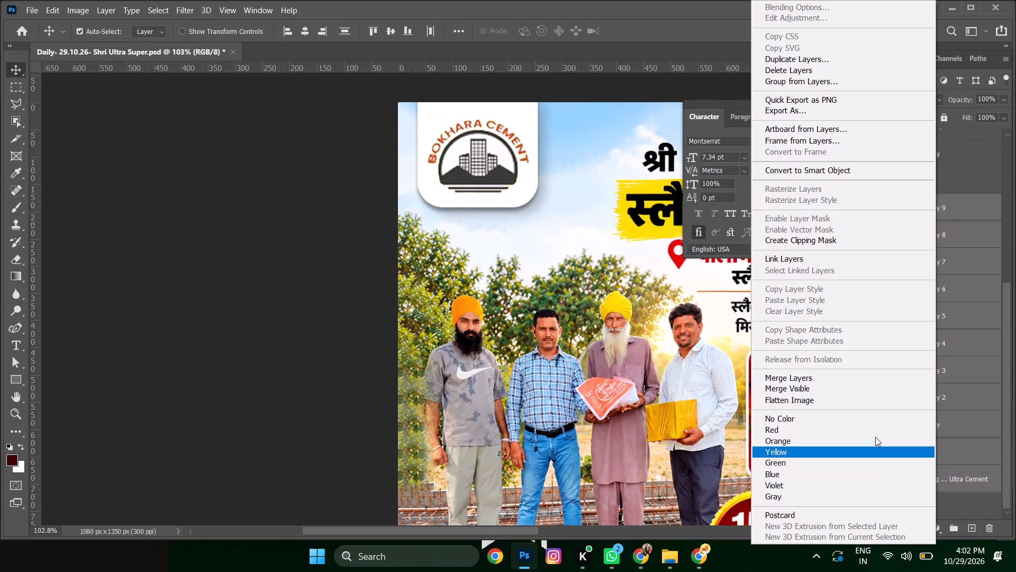
{"action": "left_click", "coordinate": [791, 379]}
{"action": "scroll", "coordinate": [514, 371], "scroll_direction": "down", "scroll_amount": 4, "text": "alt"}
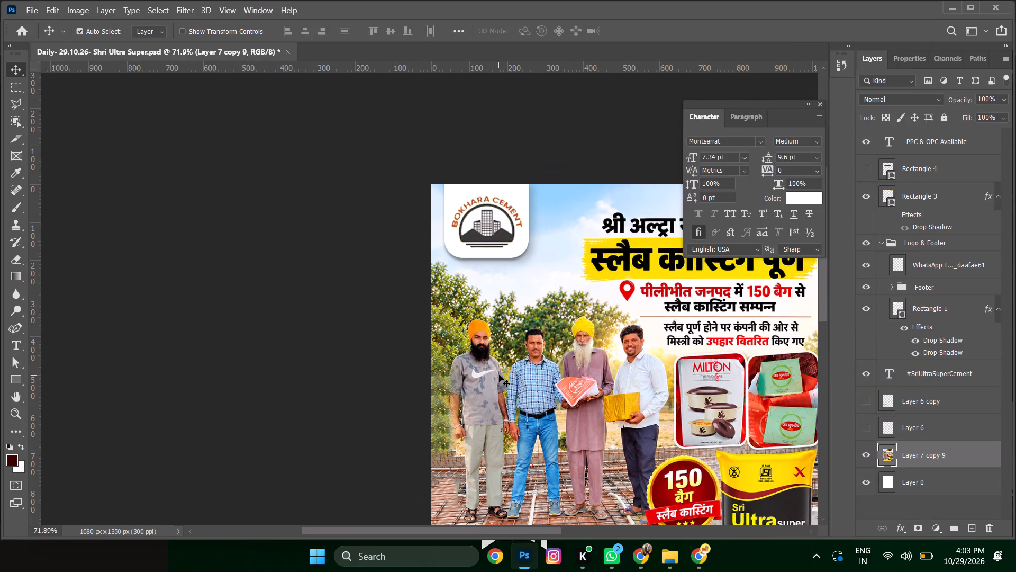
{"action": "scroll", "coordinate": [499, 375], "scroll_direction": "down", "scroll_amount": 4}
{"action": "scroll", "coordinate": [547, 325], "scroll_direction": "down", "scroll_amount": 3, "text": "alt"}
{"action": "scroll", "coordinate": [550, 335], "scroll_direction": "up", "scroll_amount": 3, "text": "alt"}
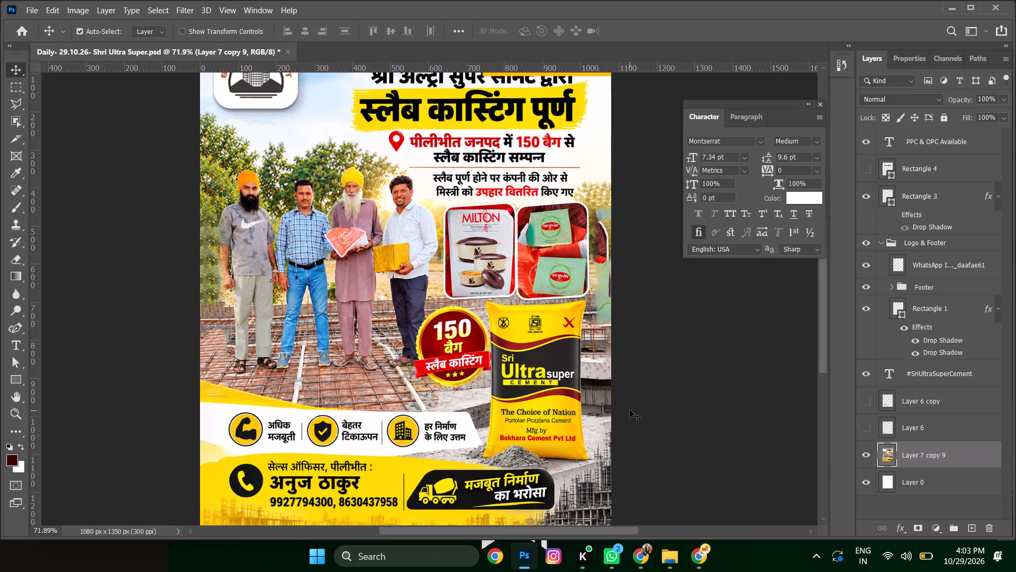
Shift the Slab Casting poster layer 20 px left to expose the artwork beyond the gift photos.
{"action": "scroll", "coordinate": [607, 337], "scroll_direction": "up", "scroll_amount": 9}
{"action": "scroll", "coordinate": [585, 339], "scroll_direction": "up", "scroll_amount": 9, "text": "alt"}
{"action": "key", "text": "space"}
{"action": "key", "text": "space"}
{"action": "key", "text": "space"}
{"action": "key", "text": "space"}
{"action": "key", "text": "space"}
{"action": "key", "text": "space"}
{"action": "key", "text": "space"}
{"action": "key", "text": "space"}
{"action": "key", "text": "space"}
{"action": "key", "text": "space"}
{"action": "left_click_drag", "start_coordinate": [582, 344], "coordinate": [507, 285]}
{"action": "left_click", "coordinate": [547, 344]}
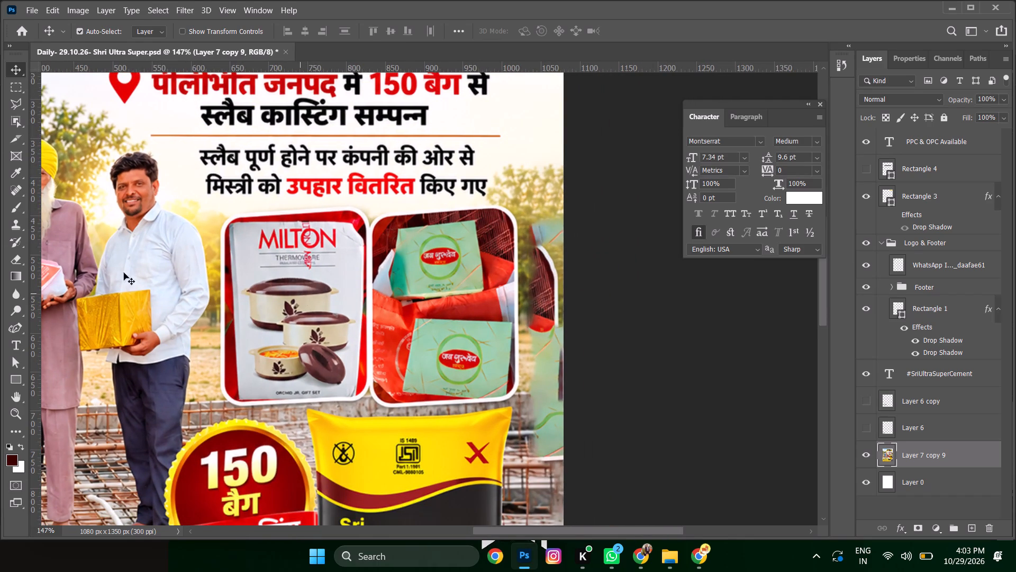
{"action": "left_click", "coordinate": [16, 70]}
{"action": "key", "text": "shift+Left"}
{"action": "left_click", "coordinate": [426, 247]}
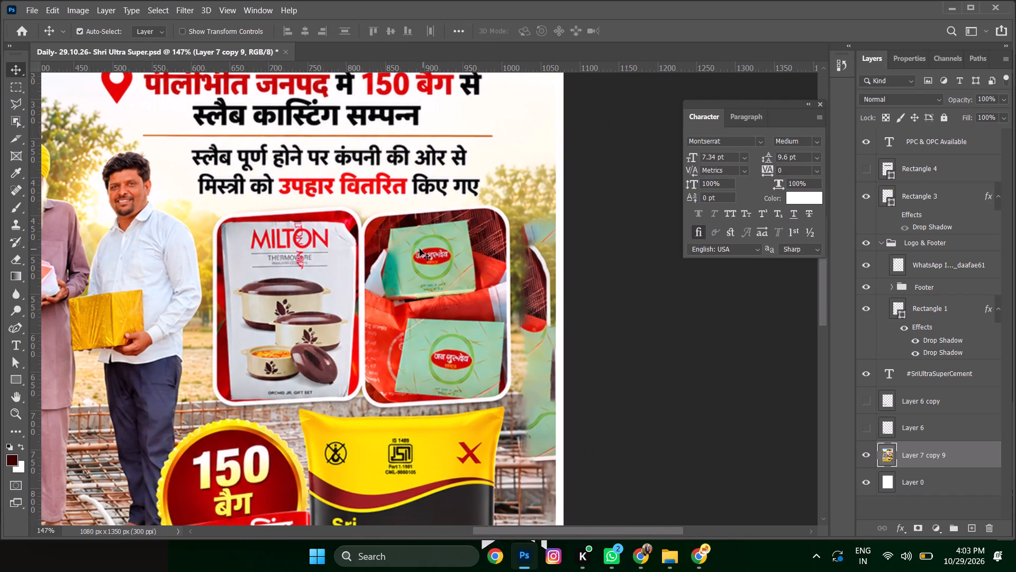
{"action": "key", "text": "shift+Left"}
Remove the leftover dark red gift-photo fragment at the poster's right edge with the Spot Healing Brush.
{"action": "left_click", "coordinate": [13, 191]}
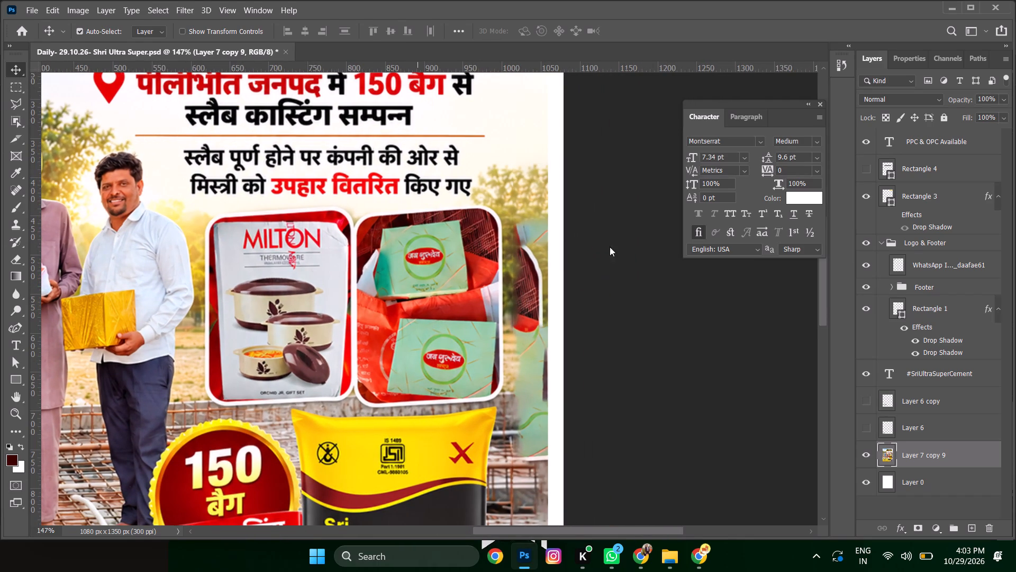
{"action": "left_click_drag", "start_coordinate": [525, 224], "coordinate": [547, 225]}
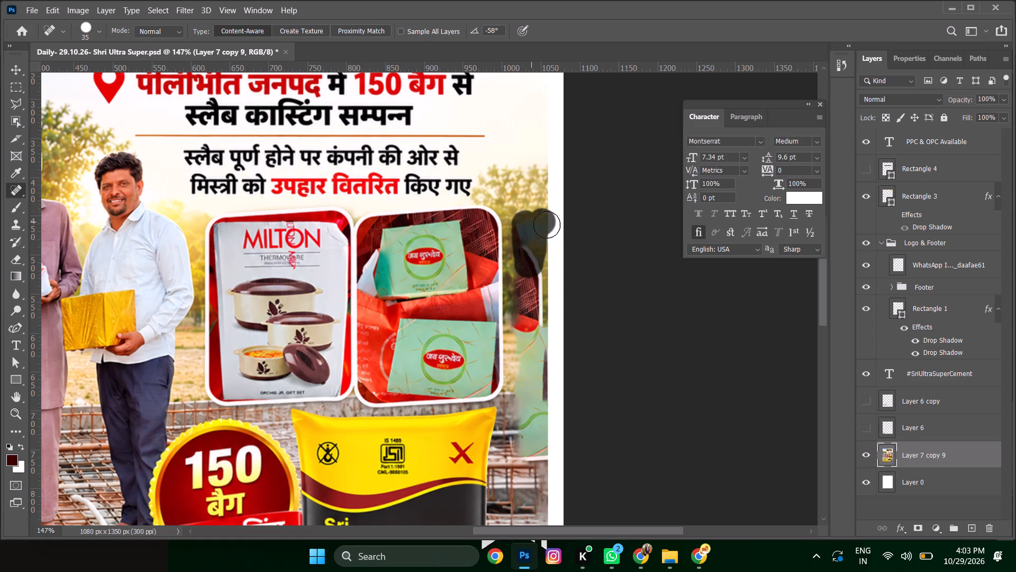
{"action": "left_click_drag", "start_coordinate": [547, 225], "coordinate": [543, 252]}
{"action": "left_click_drag", "start_coordinate": [552, 224], "coordinate": [525, 244]}
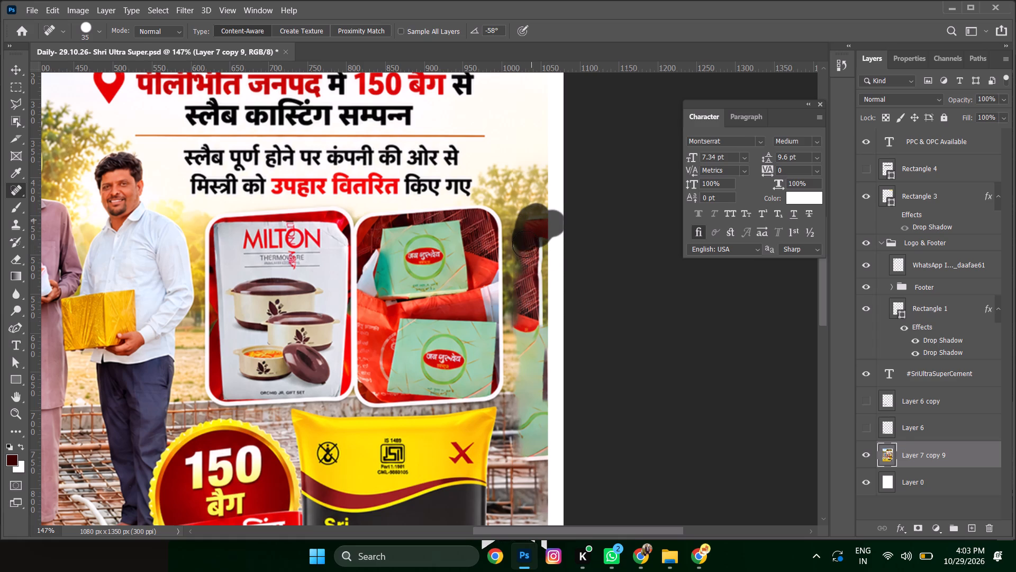
{"action": "left_click_drag", "start_coordinate": [525, 244], "coordinate": [551, 240]}
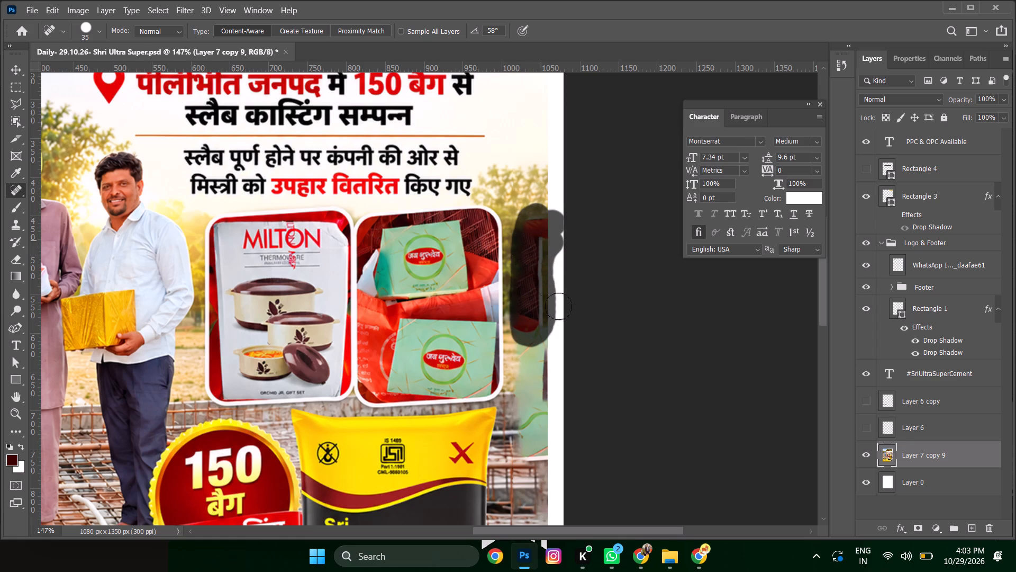
{"action": "left_click_drag", "start_coordinate": [521, 237], "coordinate": [521, 328]}
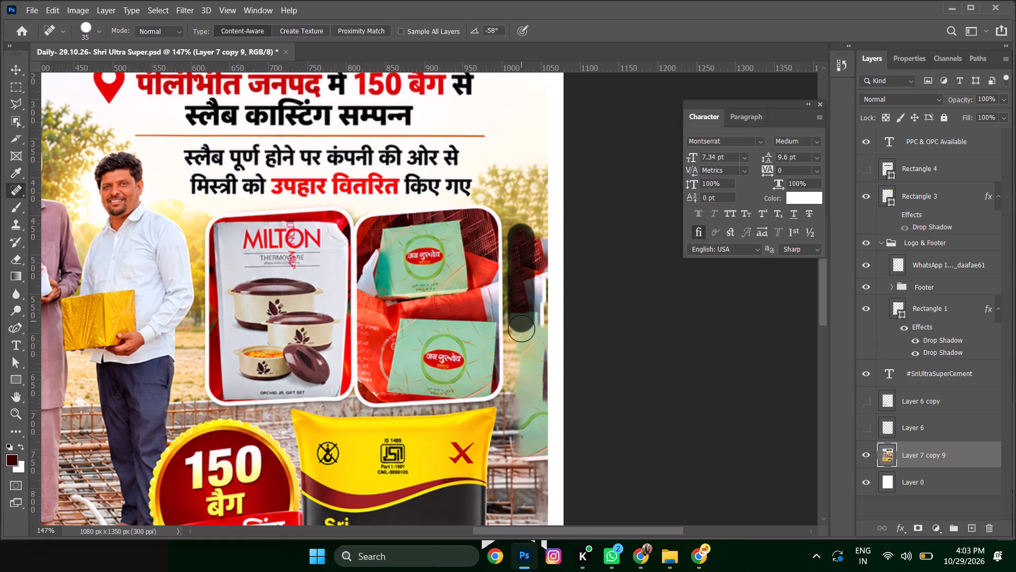
{"action": "left_click_drag", "start_coordinate": [521, 328], "coordinate": [546, 315]}
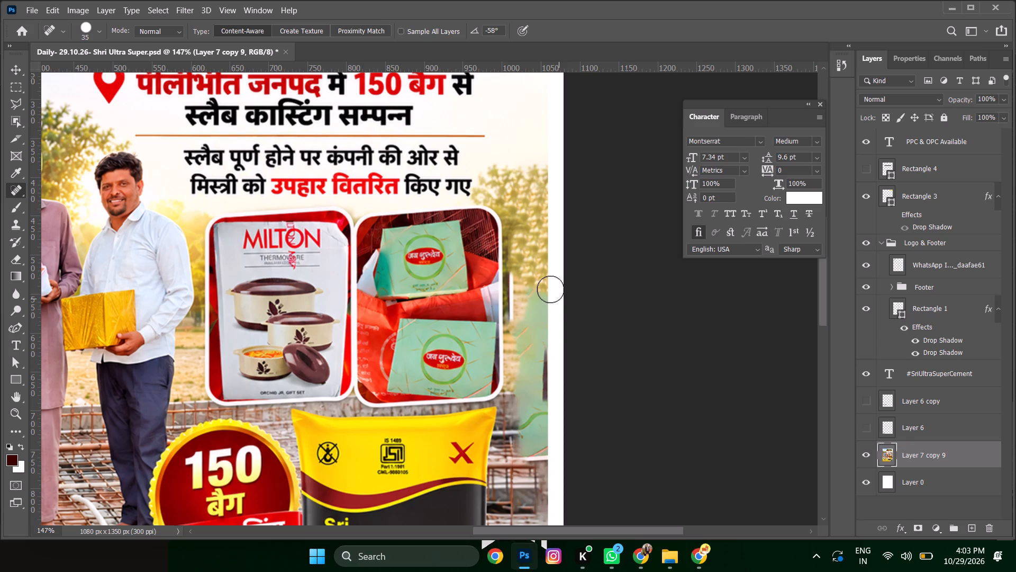
Heal away the remaining green gift-box fragment and the thin white streak beside the gift photos.
{"action": "left_click_drag", "start_coordinate": [548, 294], "coordinate": [525, 348]}
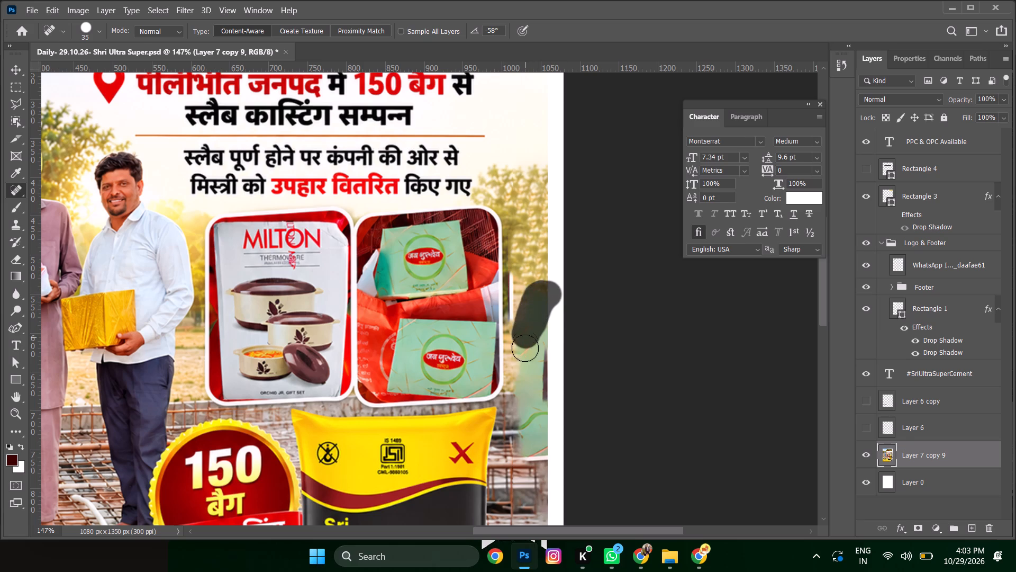
{"action": "left_click_drag", "start_coordinate": [525, 348], "coordinate": [549, 313]}
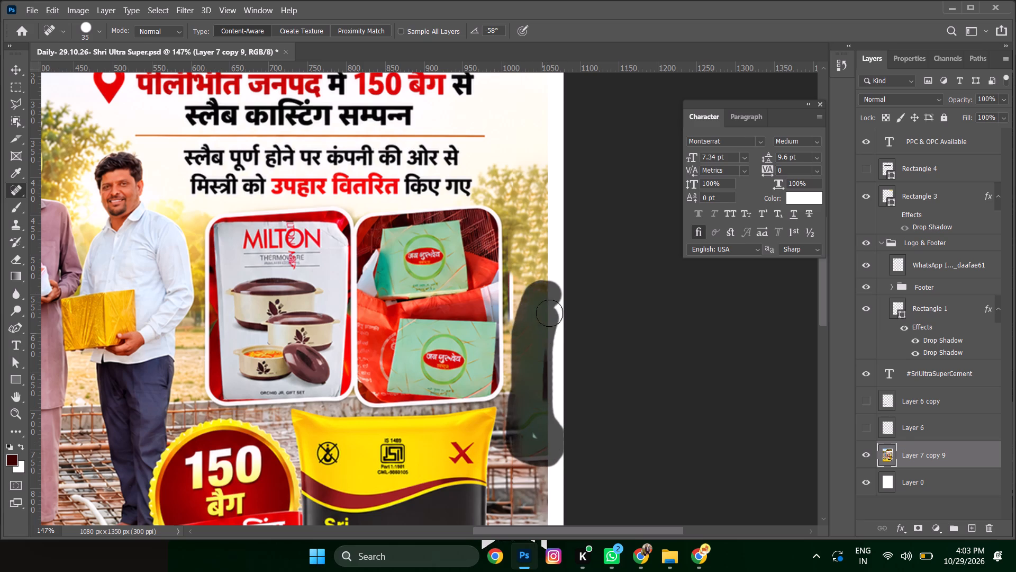
{"action": "left_click_drag", "start_coordinate": [549, 313], "coordinate": [540, 428]}
{"action": "left_click_drag", "start_coordinate": [518, 314], "coordinate": [518, 311]}
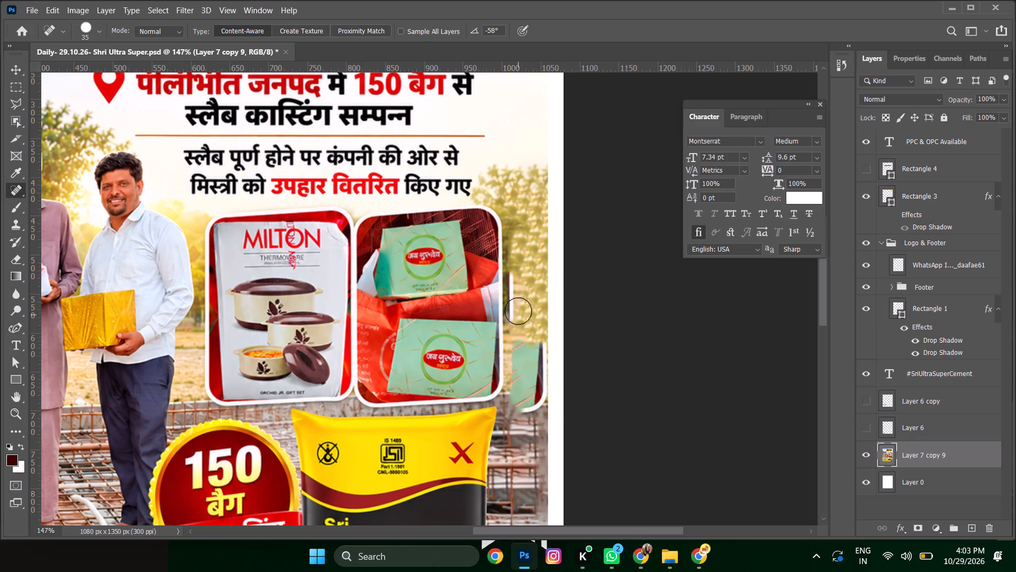
{"action": "left_click_drag", "start_coordinate": [518, 311], "coordinate": [518, 307]}
{"action": "left_click", "coordinate": [517, 303]}
{"action": "left_click_drag", "start_coordinate": [516, 294], "coordinate": [516, 289]}
{"action": "left_click", "coordinate": [516, 284]}
{"action": "left_click", "coordinate": [516, 278]}
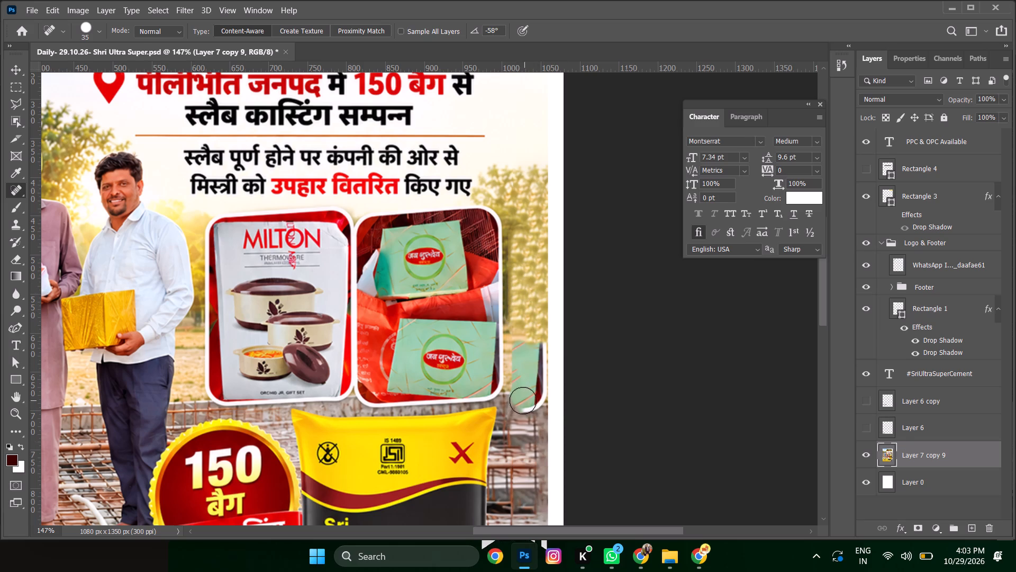
{"action": "left_click_drag", "start_coordinate": [521, 403], "coordinate": [539, 394]}
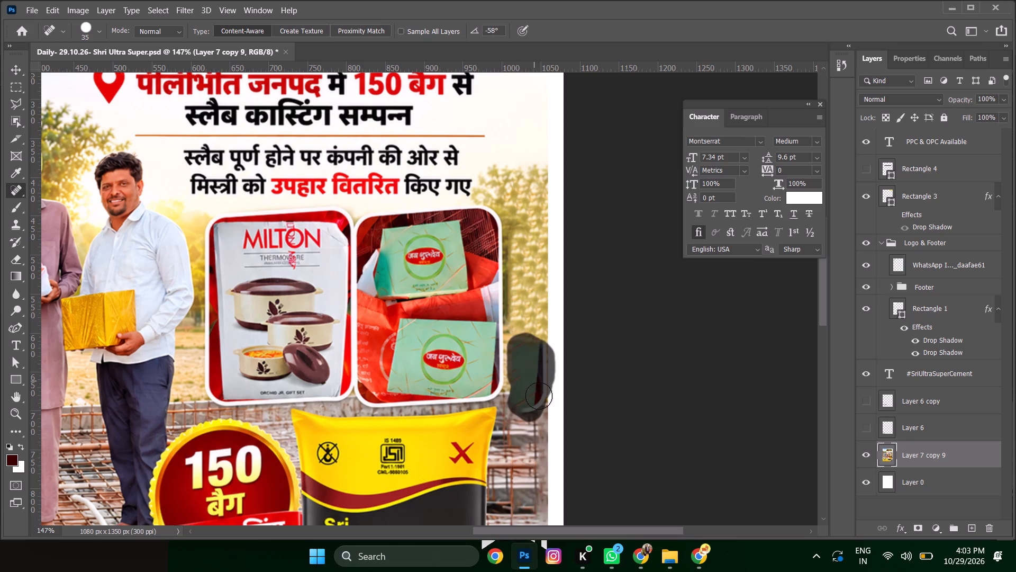
{"action": "left_click", "coordinate": [540, 399]}
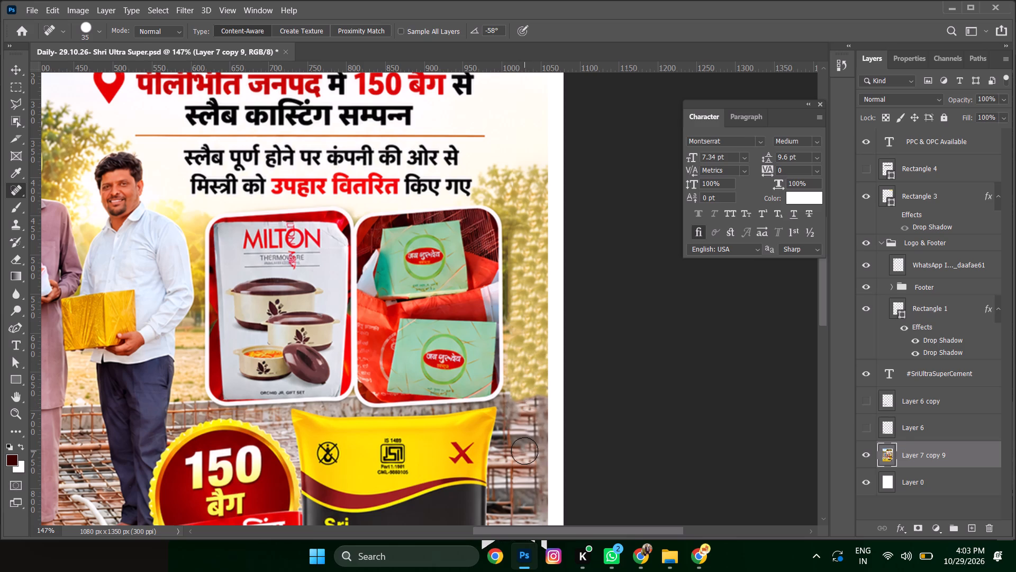
Centre the poster layer horizontally on the canvas.
{"action": "scroll", "coordinate": [536, 398], "scroll_direction": "down", "scroll_amount": 8, "text": "alt"}
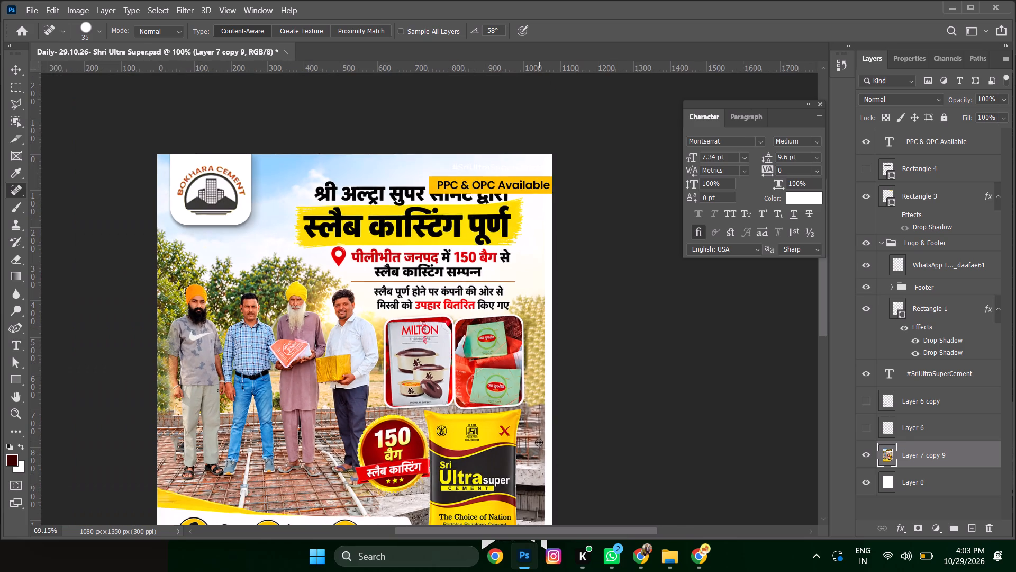
{"action": "left_click", "coordinate": [13, 71]}
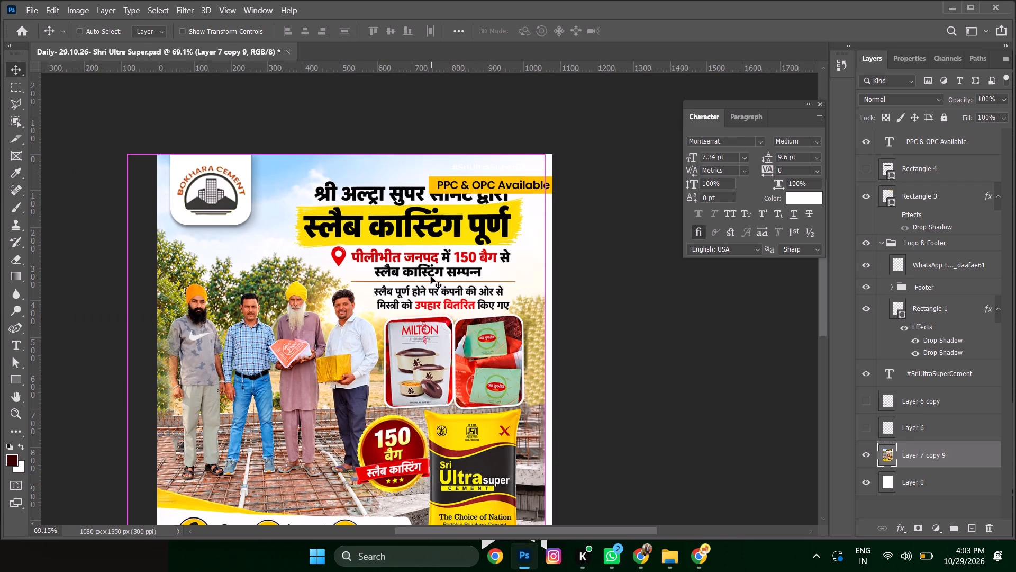
{"action": "key", "text": "ctrl+a"}
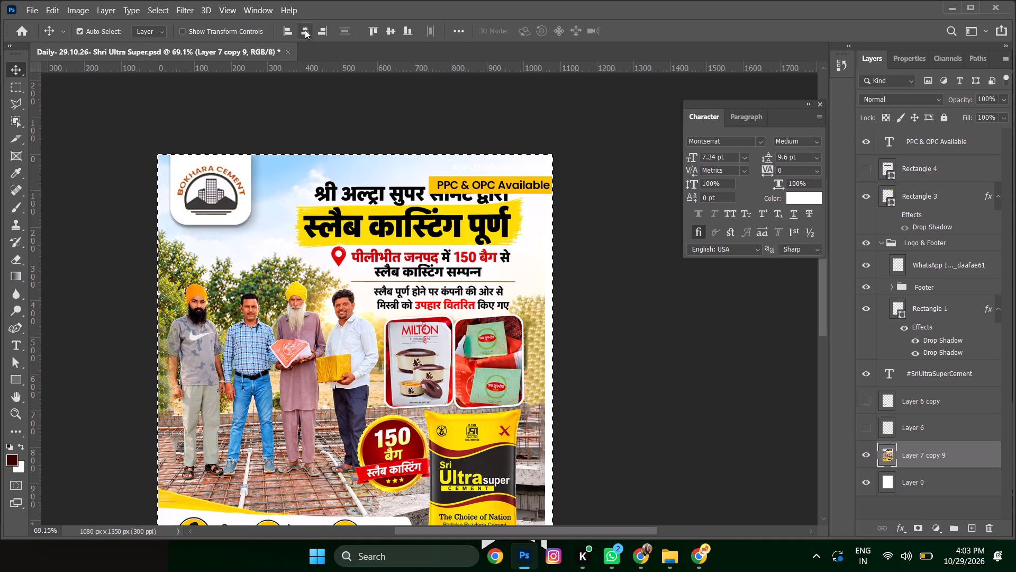
{"action": "left_click", "coordinate": [305, 26]}
{"action": "key", "text": "ctrl+d"}
Shift the centred poster layer a net 30 px left to cover the blank strip along the canvas edge.
{"action": "scroll", "coordinate": [527, 299], "scroll_direction": "down", "scroll_amount": 3, "text": "alt"}
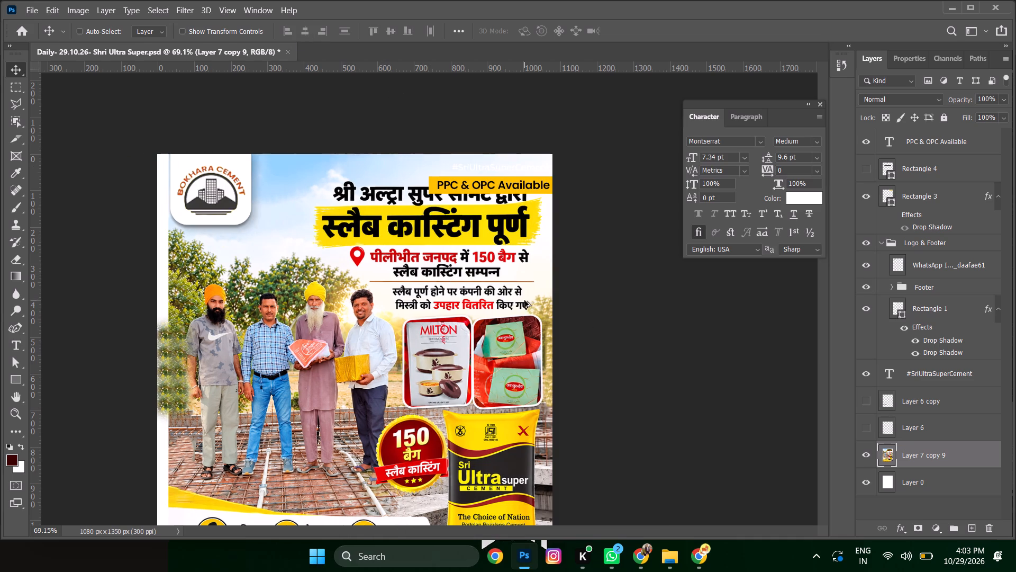
{"action": "left_click", "coordinate": [343, 442]}
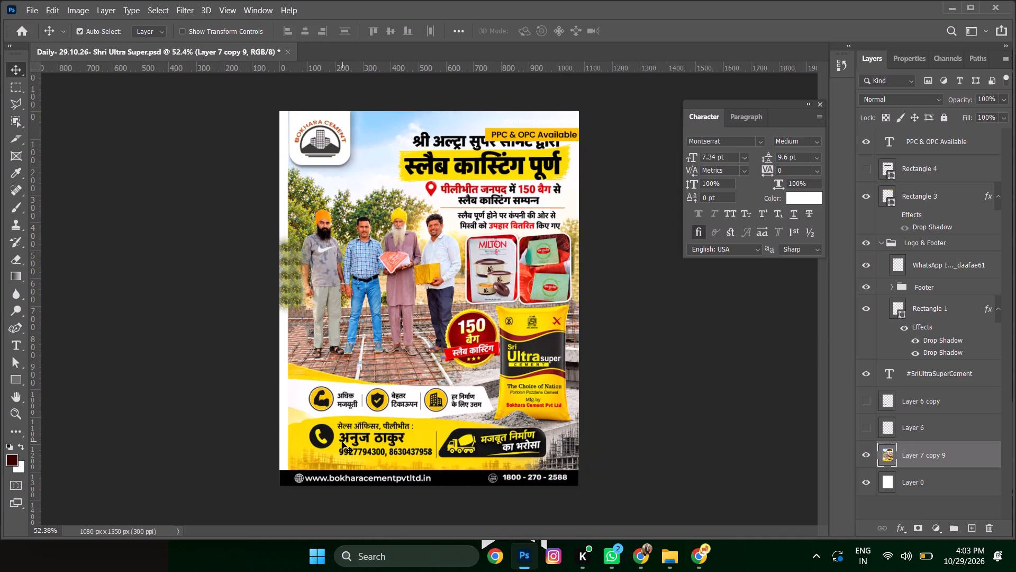
{"action": "key", "text": "shift+Up"}
{"action": "key", "text": "shift+Down"}
{"action": "key", "text": "shift+Left"}
{"action": "key", "text": "shift+Left"}
{"action": "key", "text": "shift+Left"}
{"action": "key", "text": "shift+Left"}
{"action": "key", "text": "shift+Left"}
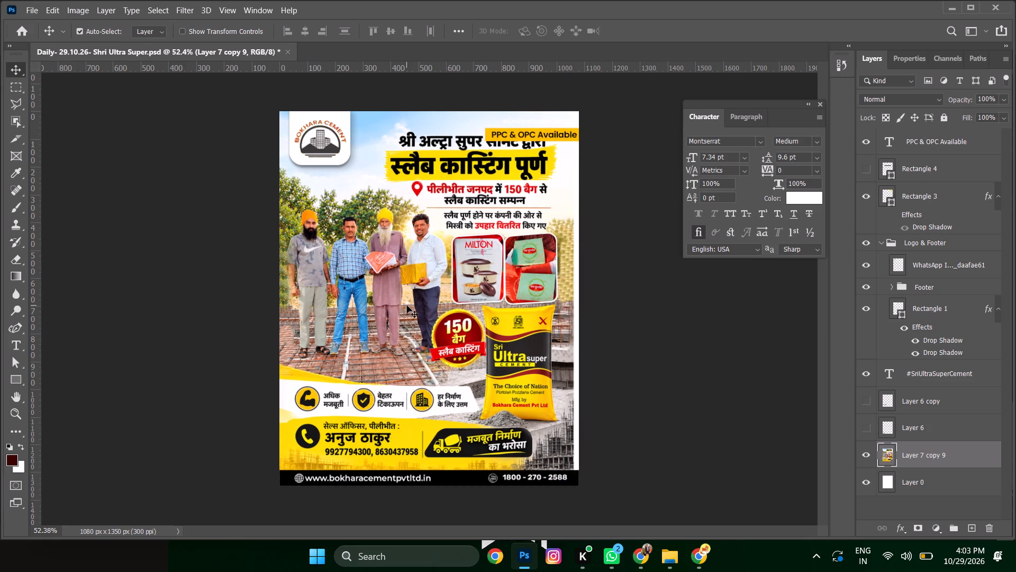
{"action": "key", "text": "shift+Right"}
{"action": "key", "text": "shift+Right"}
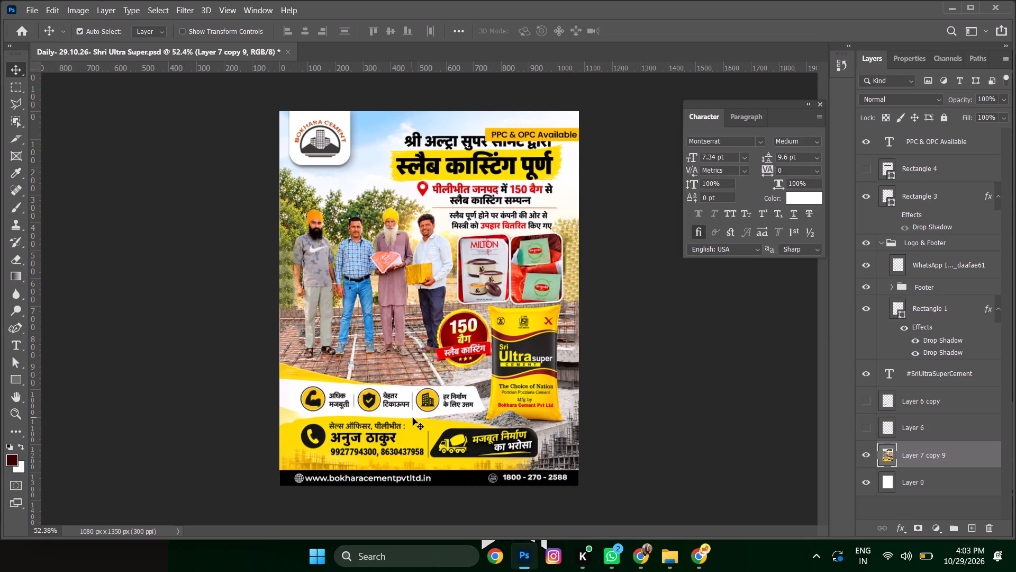
Move the poster layer 30 px down so the headline clears the PPC & OPC Available tag.
{"action": "left_click", "coordinate": [527, 351]}
{"action": "key", "text": "shift+Down"}
{"action": "key", "text": "shift+Down"}
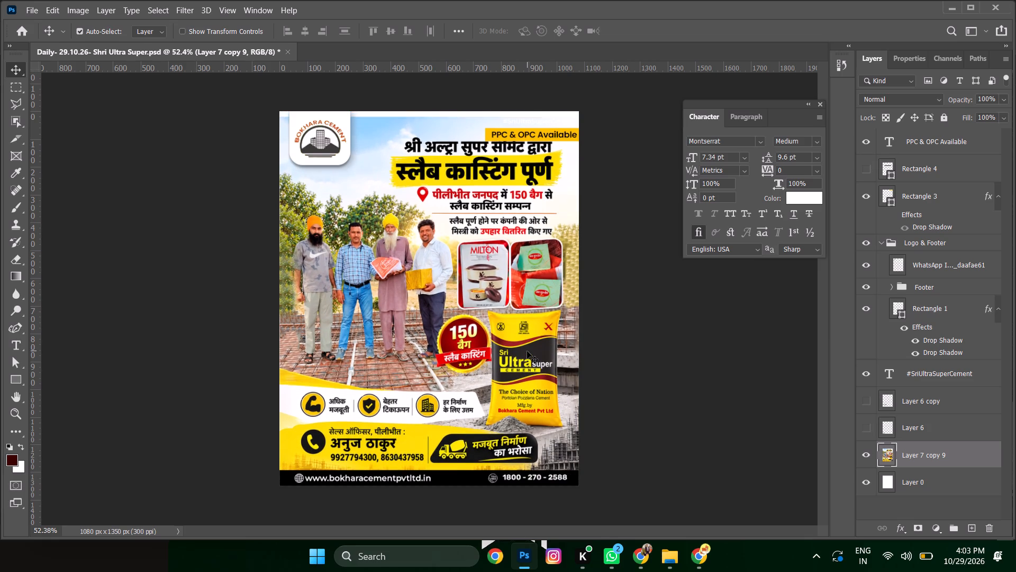
{"action": "key", "text": "shift+Down"}
{"action": "key", "text": "shift+Down"}
{"action": "key", "text": "shift+Up"}
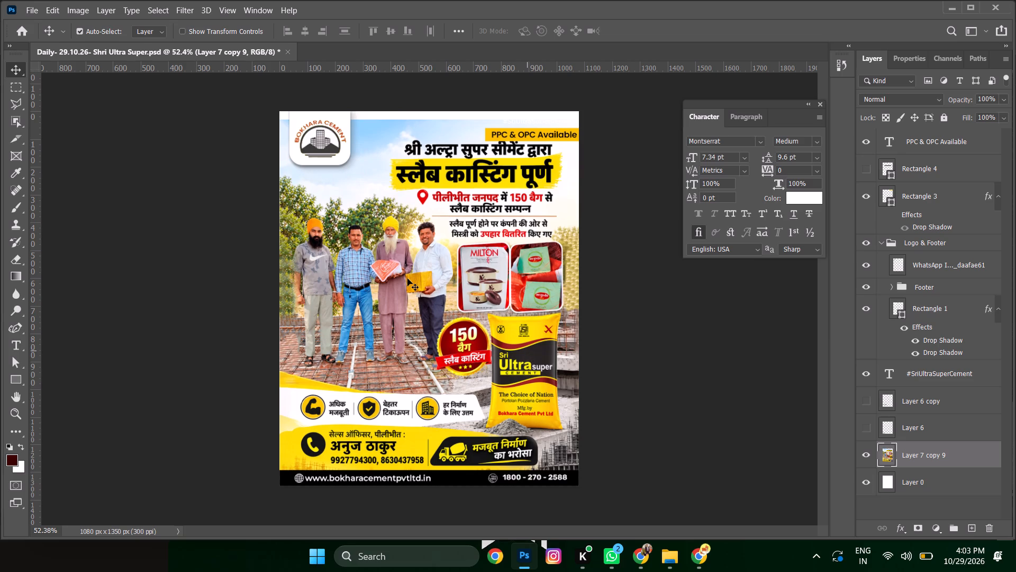
Fill the blank strip across the poster's top edge using Content-Aware fill at 100% opacity.
{"action": "left_click", "coordinate": [416, 239]}
{"action": "left_click", "coordinate": [11, 81]}
{"action": "left_click_drag", "start_coordinate": [177, 83], "coordinate": [568, 126]}
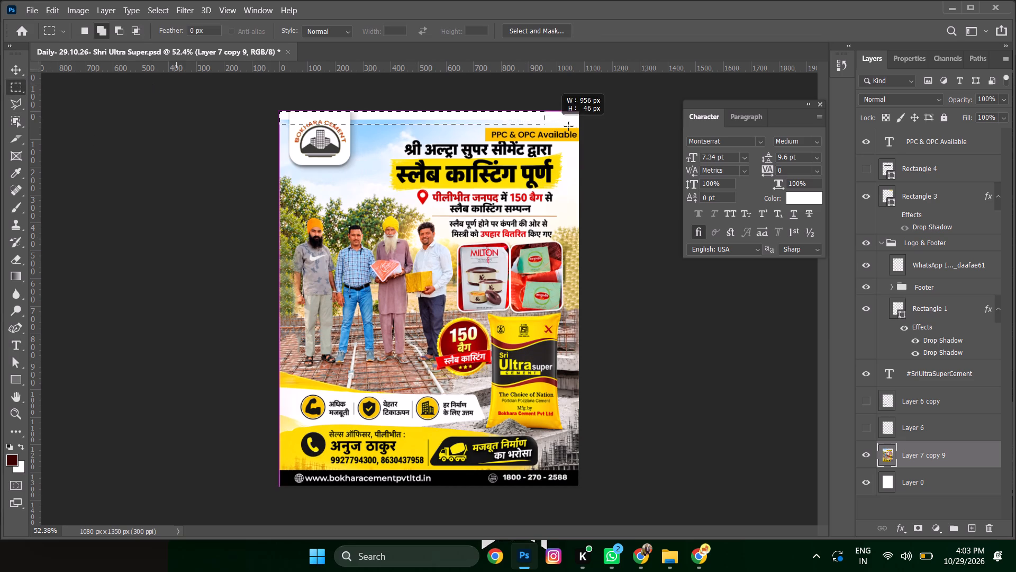
{"action": "left_click_drag", "start_coordinate": [568, 126], "coordinate": [614, 121]}
{"action": "right_click", "coordinate": [446, 117]}
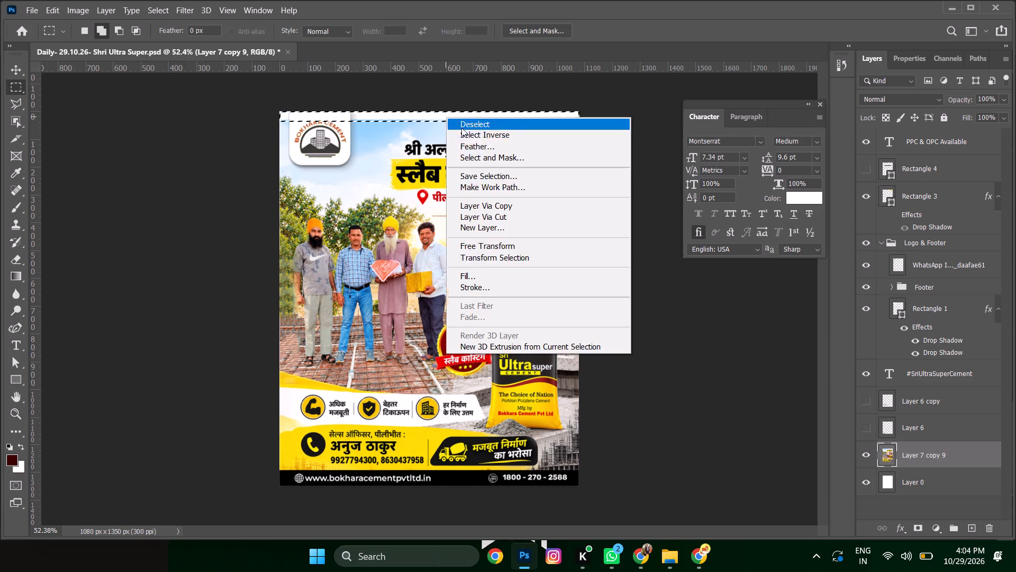
{"action": "left_click", "coordinate": [483, 277]}
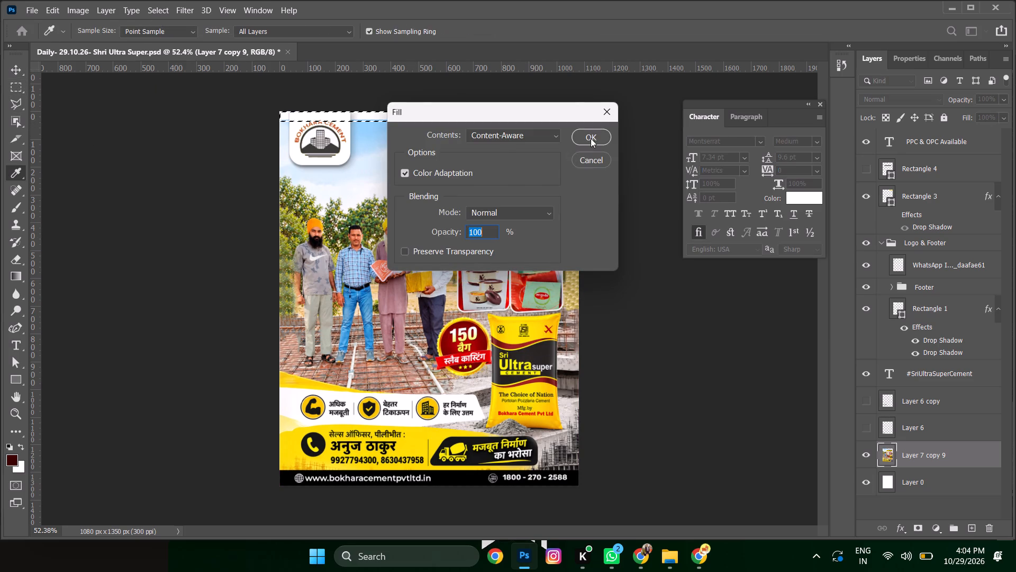
{"action": "left_click", "coordinate": [592, 133]}
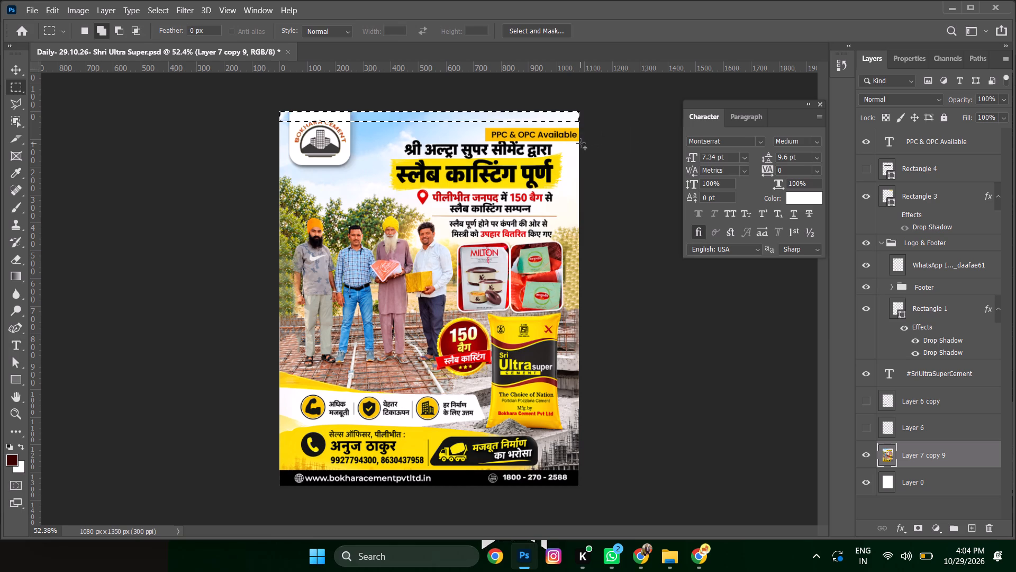
{"action": "key", "text": "ctrl+d"}
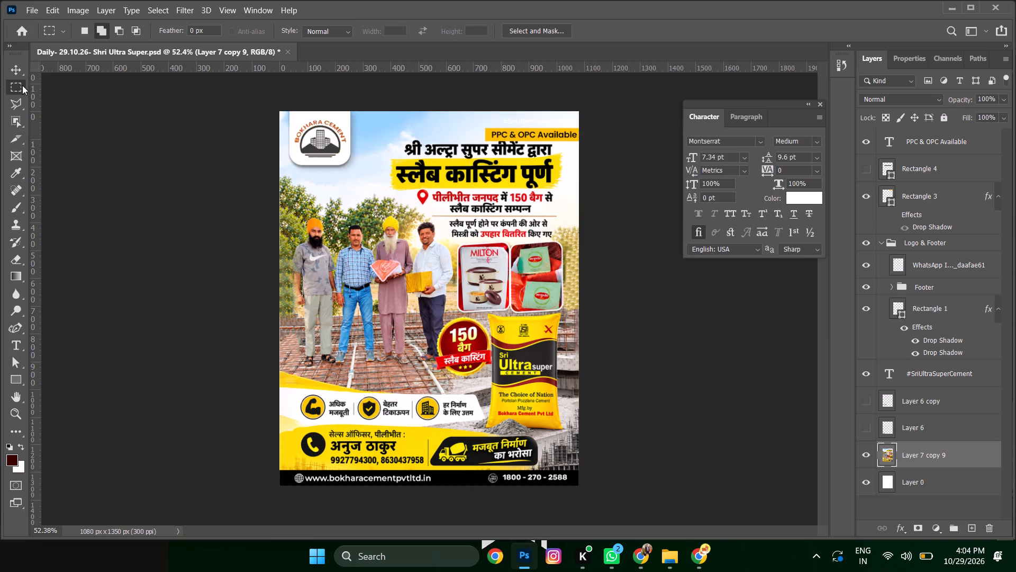
Delete the #SriUltraSuperCement text layer above the PPC & OPC Available tag.
{"action": "left_click", "coordinate": [13, 69]}
{"action": "left_click", "coordinate": [522, 121]}
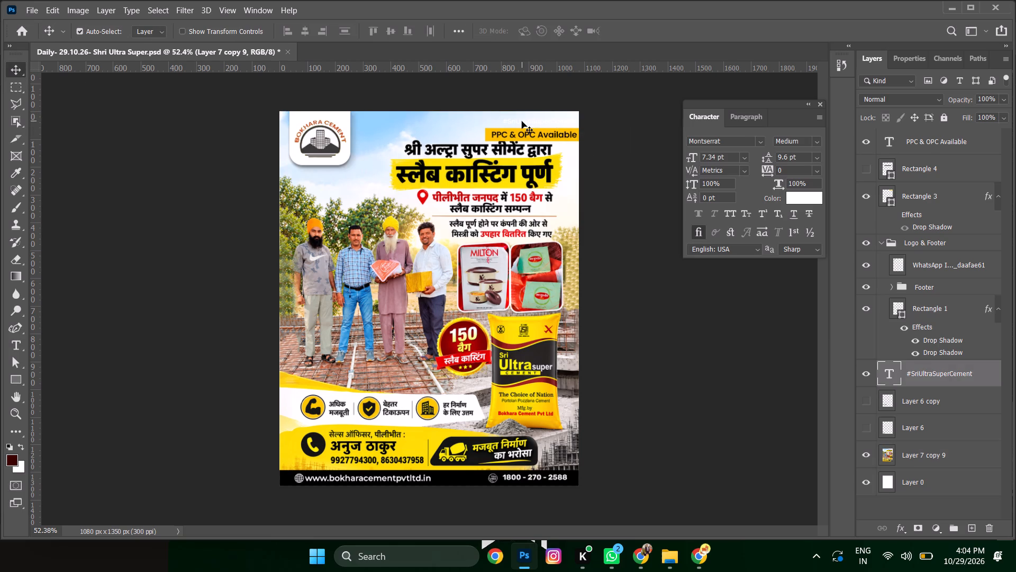
{"action": "key", "text": "Delete"}
Move the PPC & OPC Available text and its linked yellow box 30 px up.
{"action": "left_click", "coordinate": [519, 135]}
{"action": "key", "text": "shift+Up"}
{"action": "key", "text": "shift+Up"}
{"action": "key", "text": "shift+Up"}
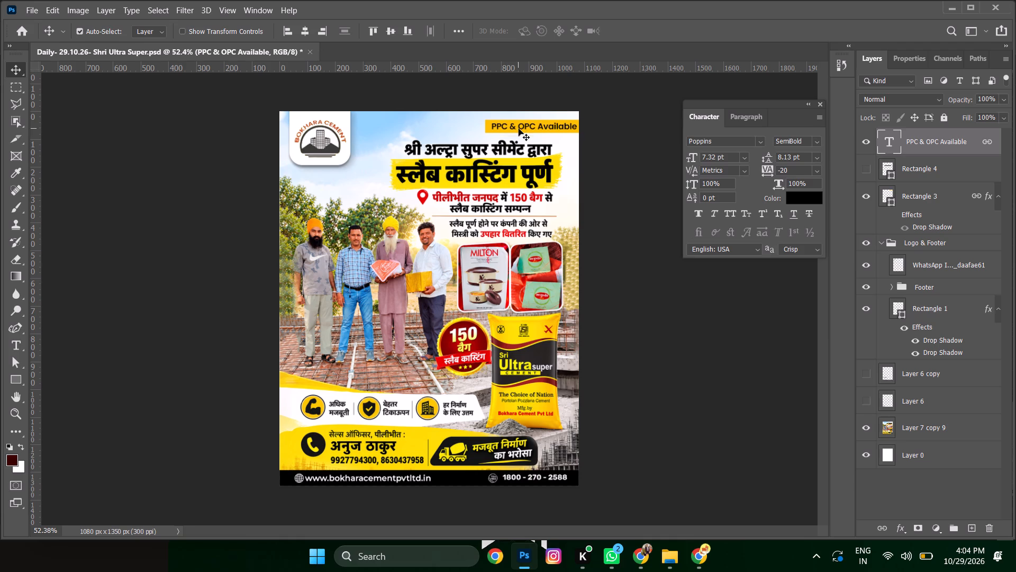
Recolour Rectangle 3 behind the PPC & OPC Available text to yellow #fedc02, sampled from the headline's brush stroke.
{"action": "left_click", "coordinate": [907, 196]}
{"action": "left_click", "coordinate": [904, 59]}
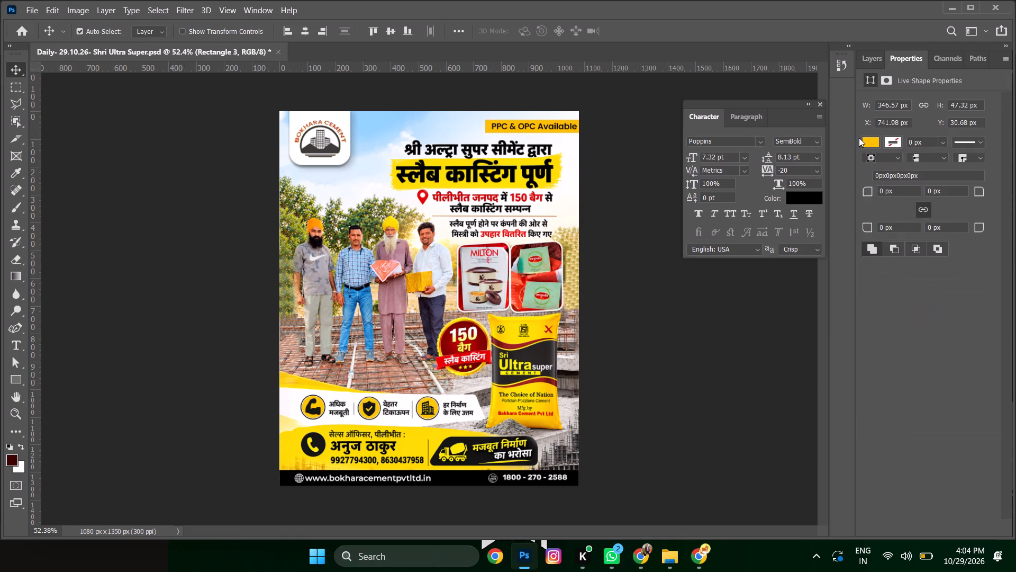
{"action": "left_click", "coordinate": [867, 139]}
{"action": "left_click", "coordinate": [997, 167]}
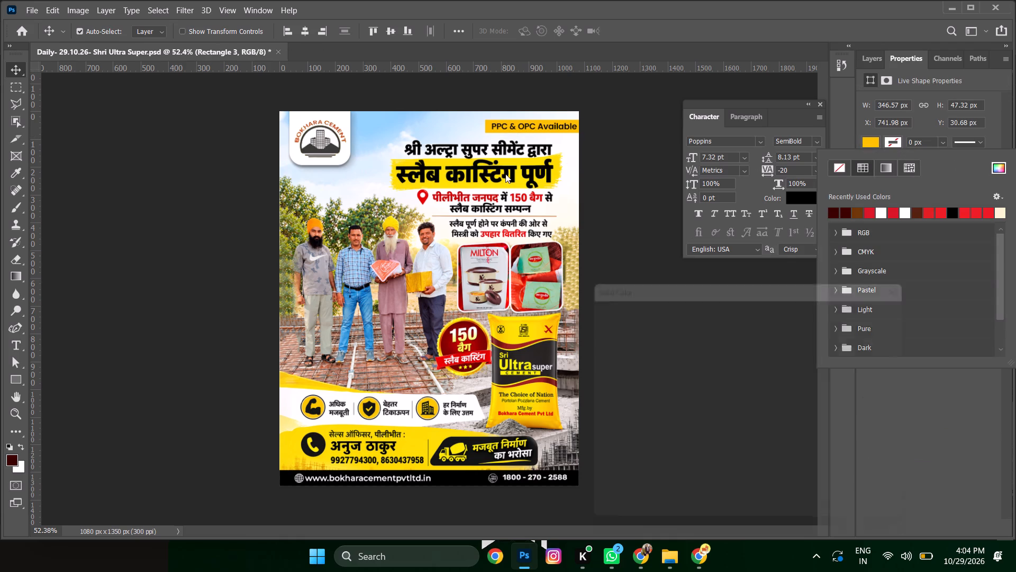
{"action": "left_click", "coordinate": [397, 184]}
{"action": "left_click", "coordinate": [881, 303]}
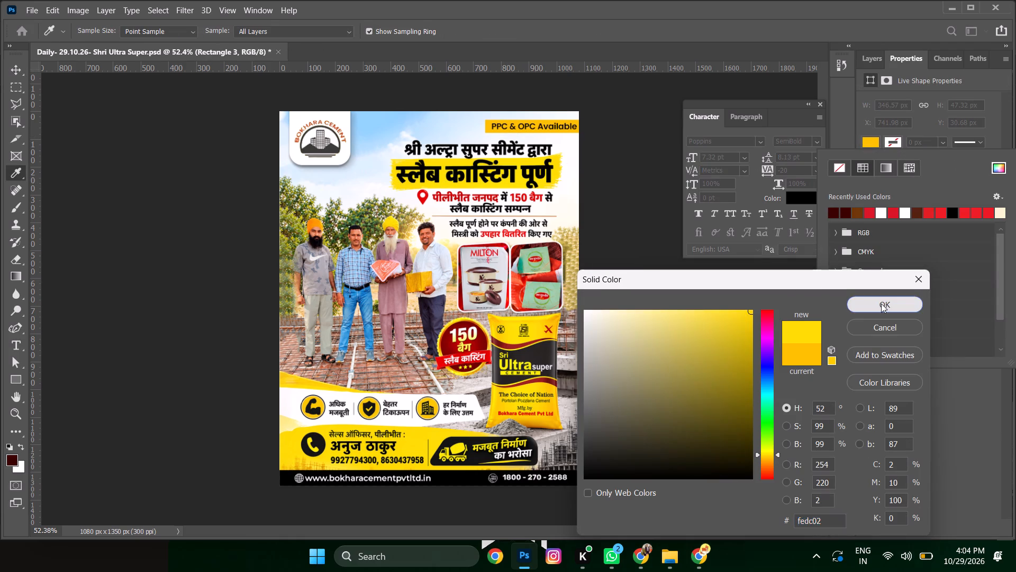
Scale the PPC & OPC Available text and its linked yellow box down to about 88%, keeping the top-right corner in place.
{"action": "left_click", "coordinate": [596, 229]}
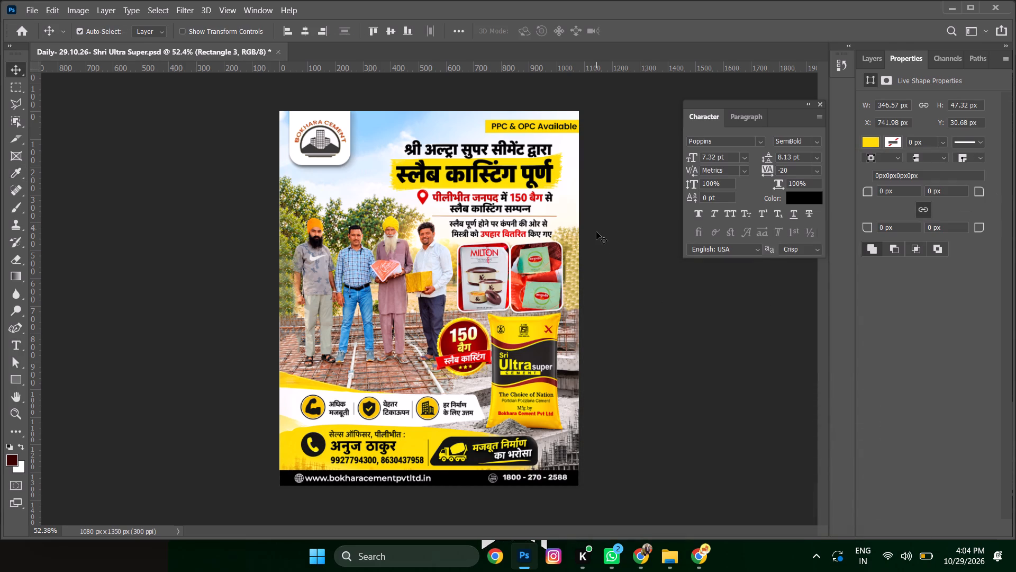
{"action": "left_click", "coordinate": [541, 124]}
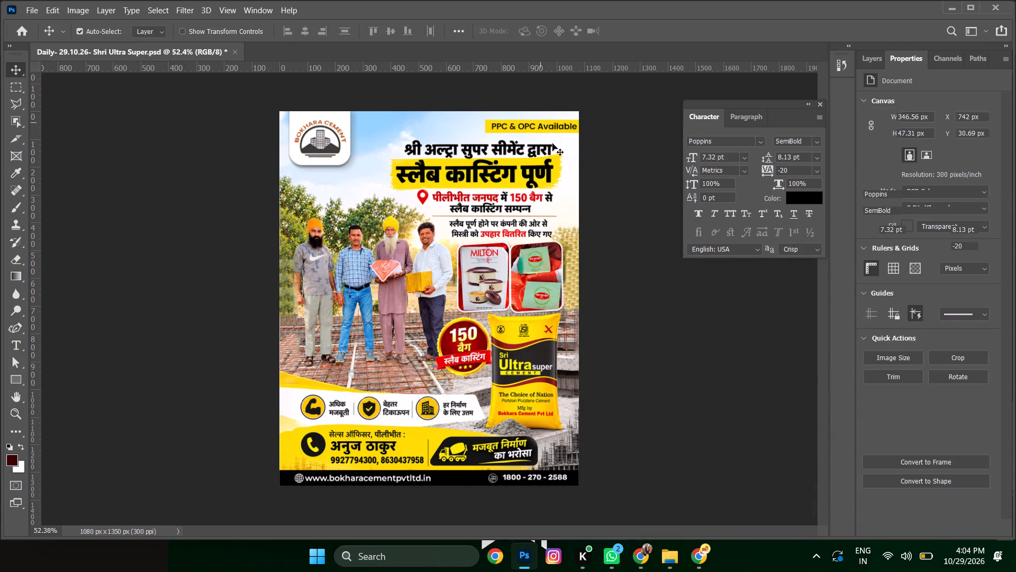
{"action": "key", "text": "ctrl+t"}
{"action": "left_click_drag", "start_coordinate": [485, 136], "coordinate": [495, 133]}
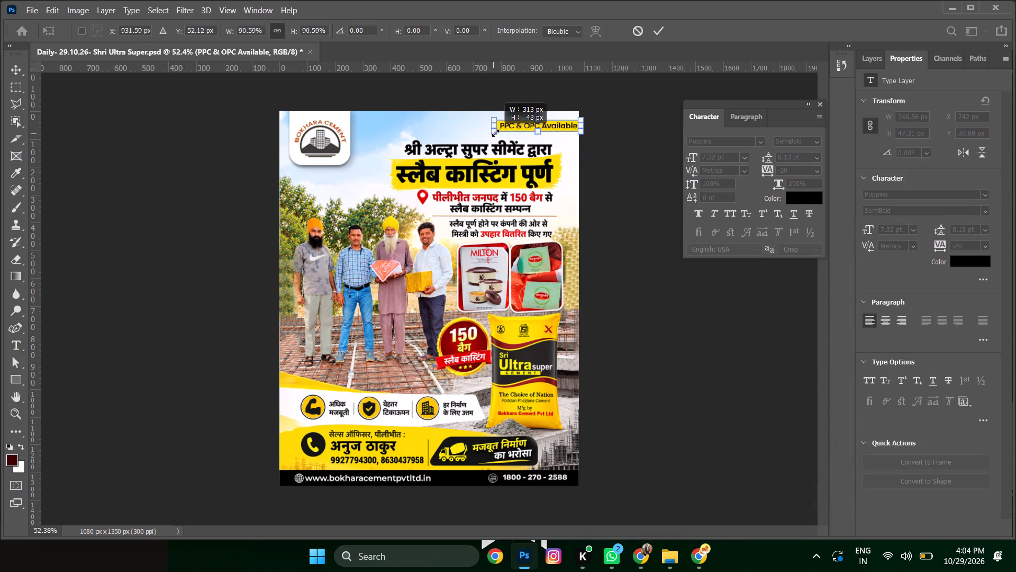
{"action": "left_click_drag", "start_coordinate": [495, 133], "coordinate": [497, 133]}
{"action": "key", "text": "Return"}
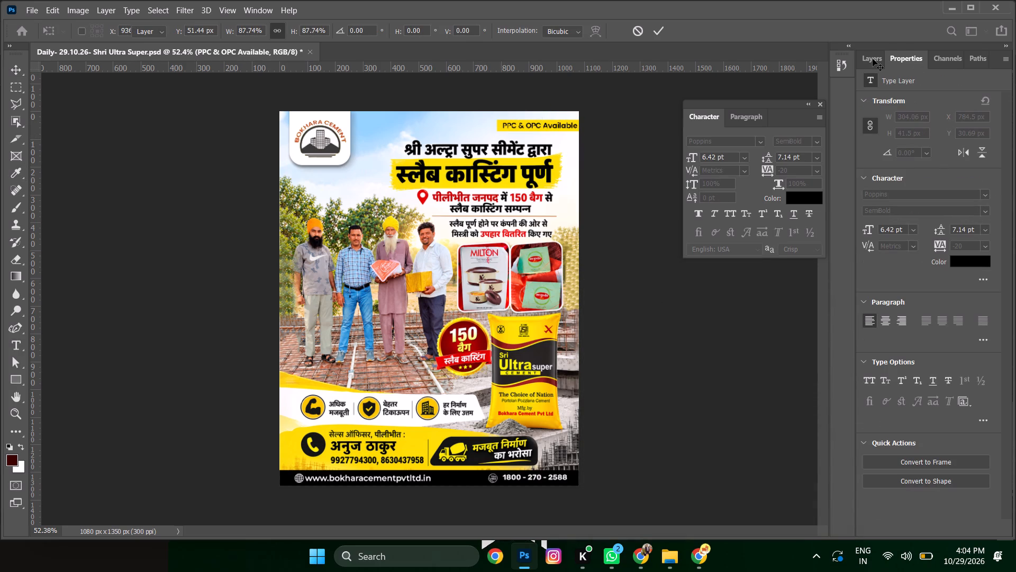
Round the two left corners of Rectangle 3 behind the PPC & OPC Available text to 13 px each.
{"action": "left_click", "coordinate": [873, 59]}
{"action": "left_click", "coordinate": [893, 59]}
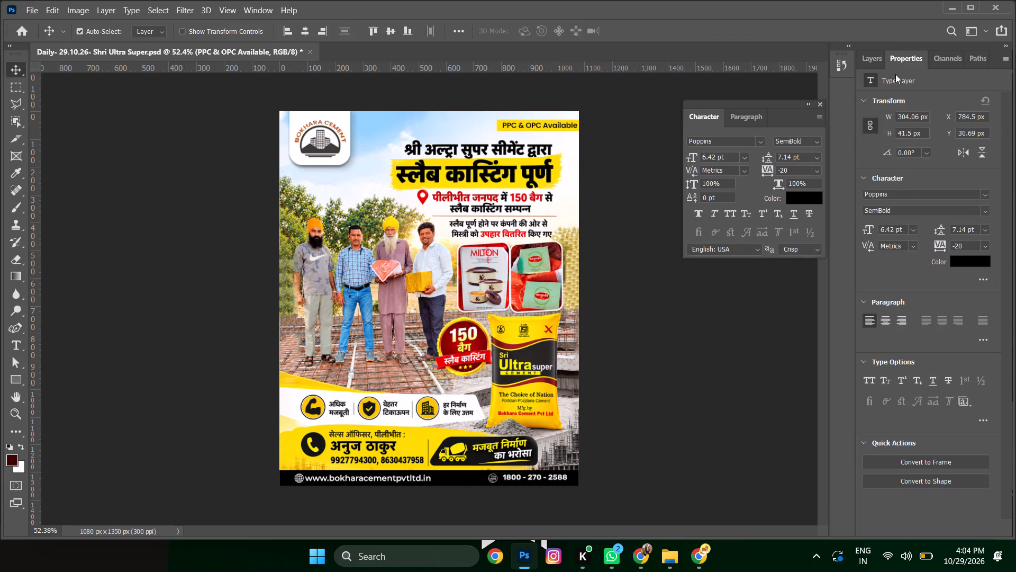
{"action": "left_click", "coordinate": [868, 62]}
{"action": "left_click", "coordinate": [533, 124]}
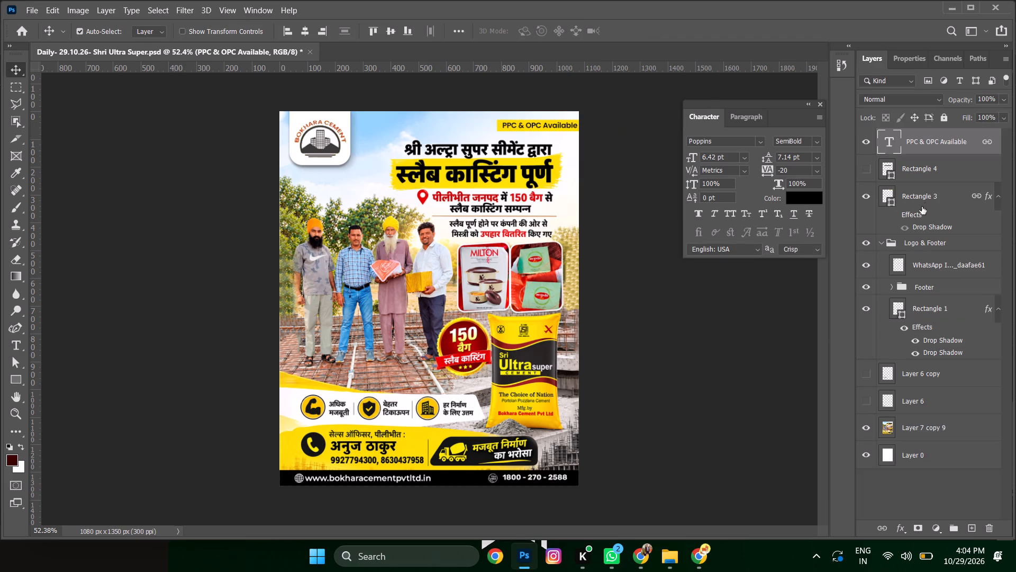
{"action": "left_click", "coordinate": [926, 197]}
{"action": "left_click", "coordinate": [884, 244]}
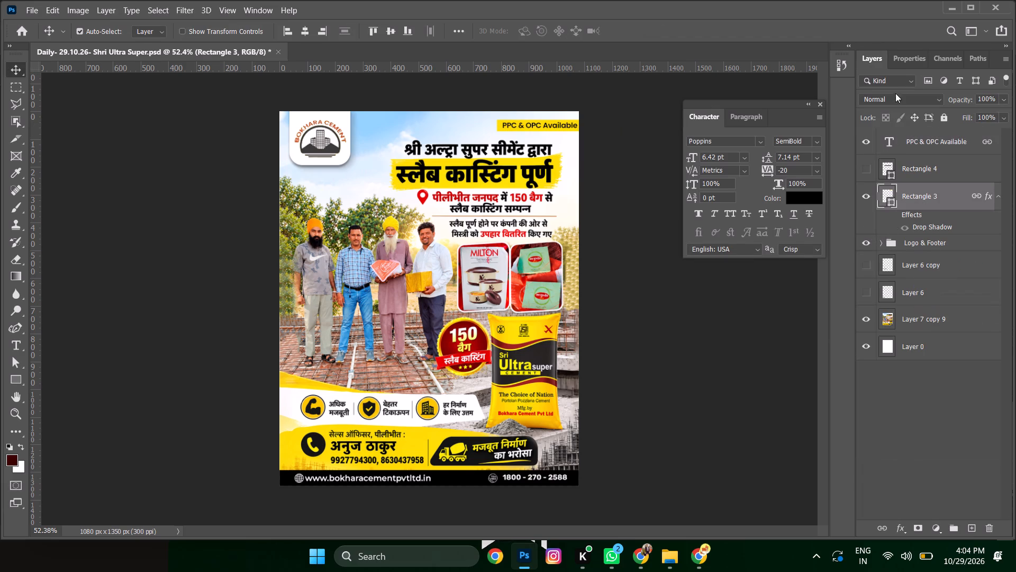
{"action": "left_click", "coordinate": [902, 63]}
{"action": "left_click", "coordinate": [921, 208]}
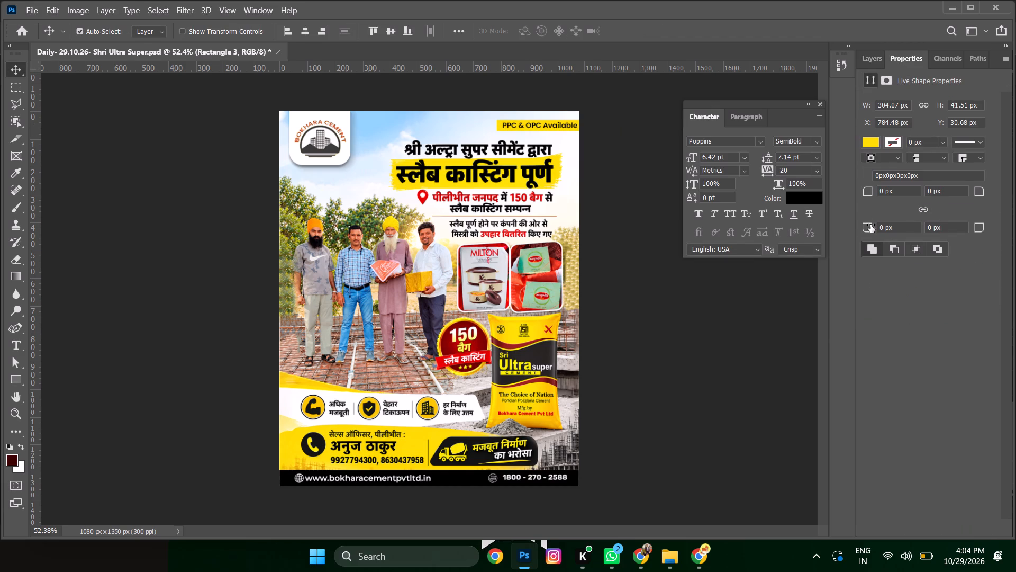
{"action": "left_click_drag", "start_coordinate": [870, 225], "coordinate": [887, 225]}
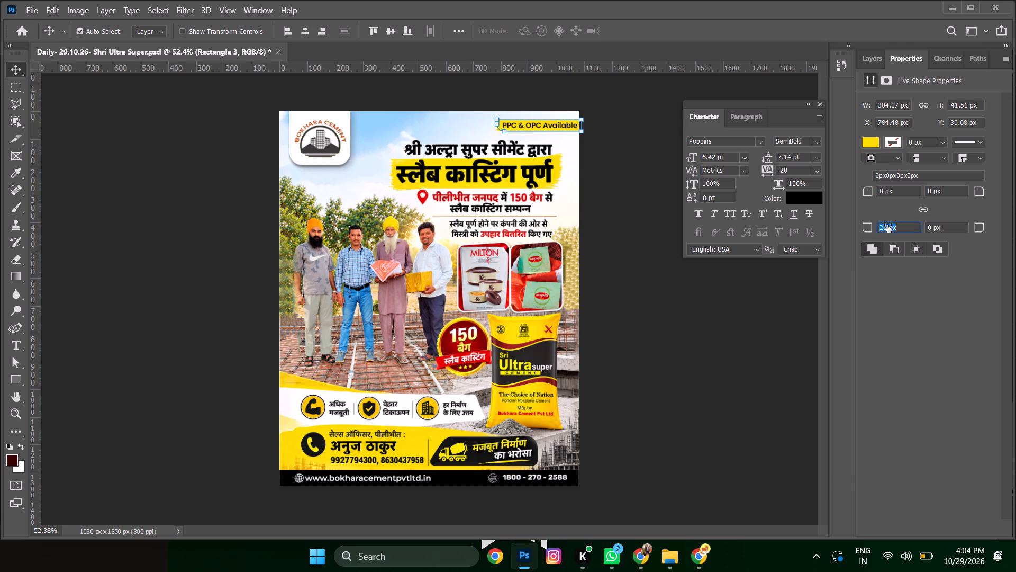
{"action": "left_click_drag", "start_coordinate": [887, 225], "coordinate": [879, 225]}
{"action": "left_click_drag", "start_coordinate": [902, 191], "coordinate": [823, 191]}
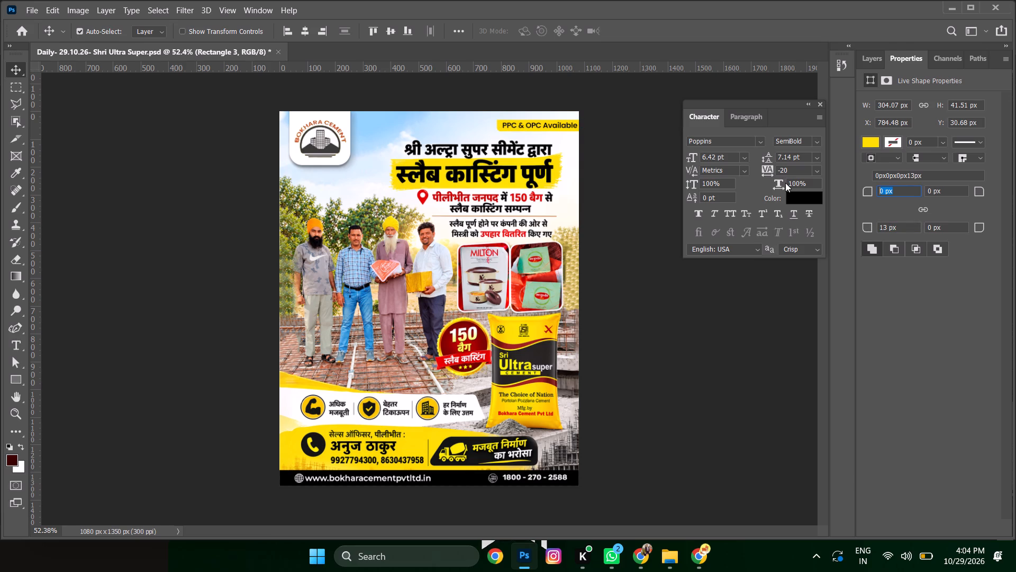
{"action": "type", "text": "13"}
{"action": "key", "text": "Return"}
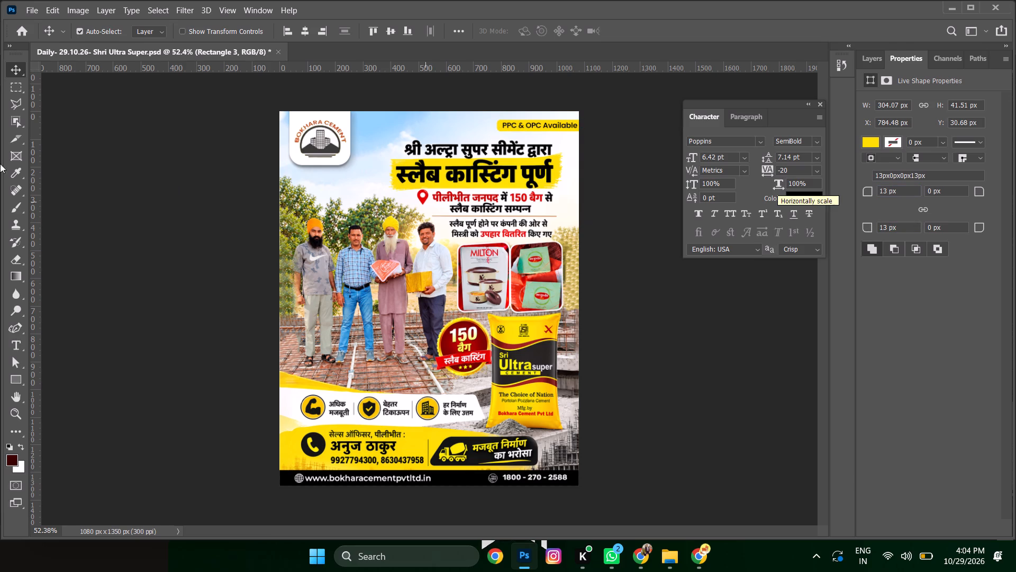
{"action": "left_click", "coordinate": [12, 69]}
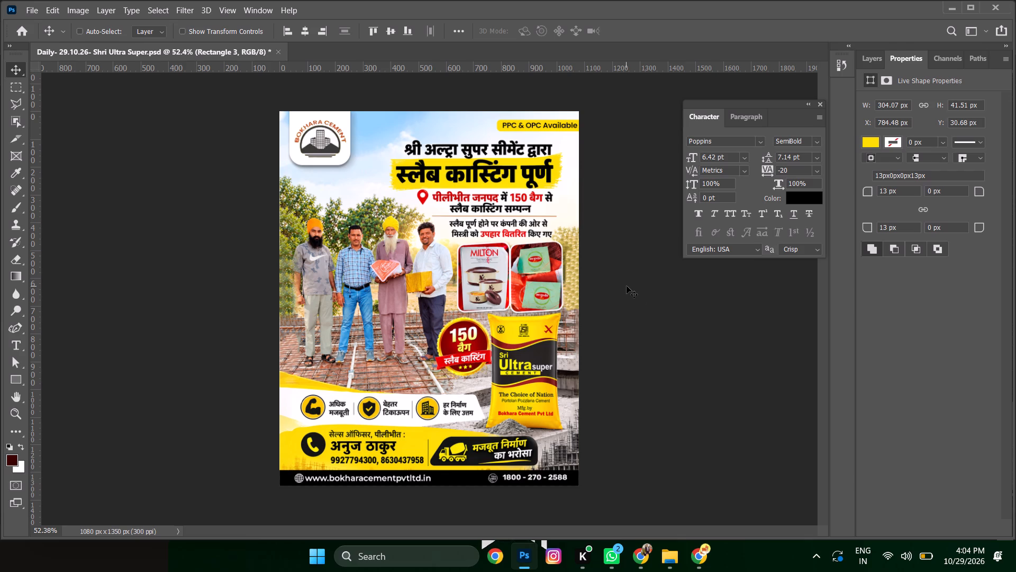
Save the poster's PSD file.
{"action": "key", "text": "ctrl+s"}
Export the poster as Daily- 29.10.26- Shri Ultra Super into the Super Shakti Cement folder.
{"action": "left_click", "coordinate": [29, 8]}
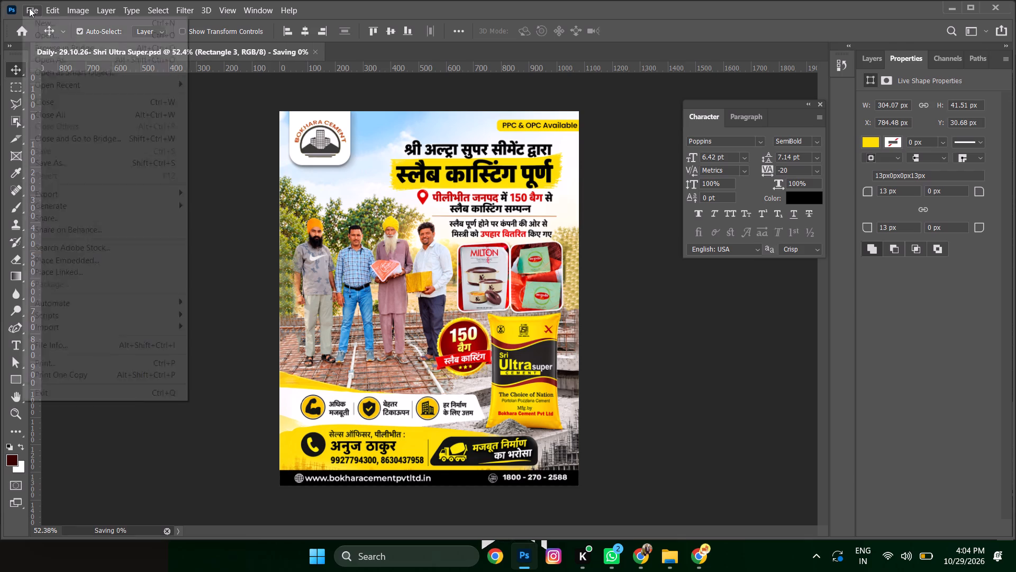
{"action": "left_click", "coordinate": [78, 187]}
{"action": "left_click", "coordinate": [246, 197]}
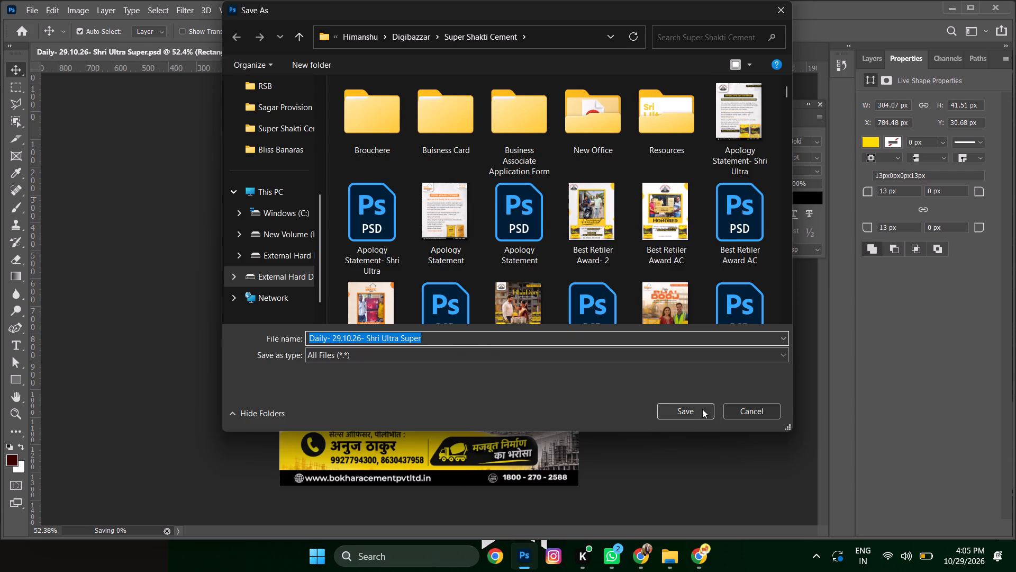
{"action": "left_click", "coordinate": [702, 409]}
Export a second copy of the poster, Daily- 29.10.26- Shri Ultra Super, to the Desktop.
{"action": "left_click", "coordinate": [32, 11]}
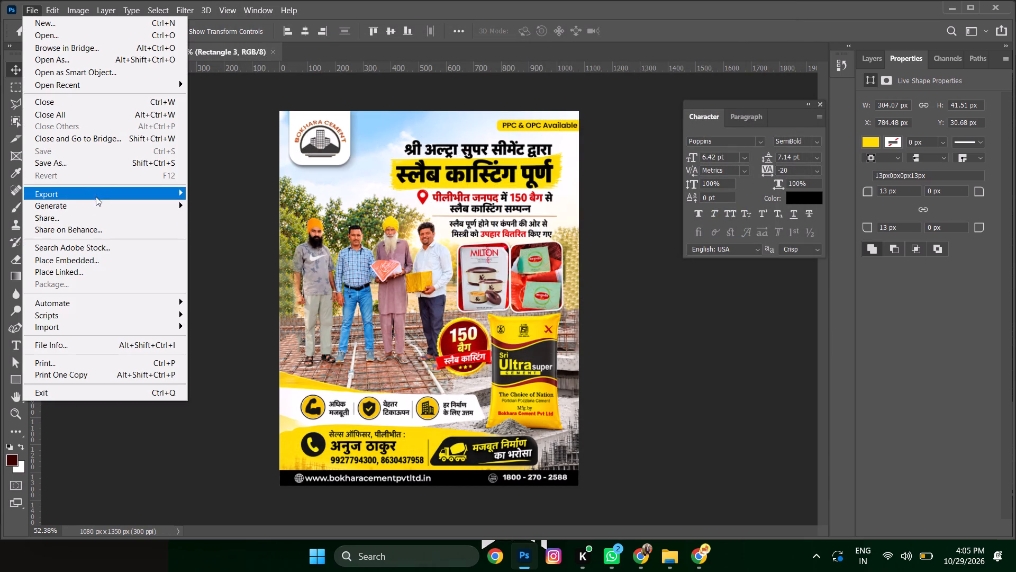
{"action": "left_click", "coordinate": [96, 192]}
{"action": "left_click", "coordinate": [239, 195]}
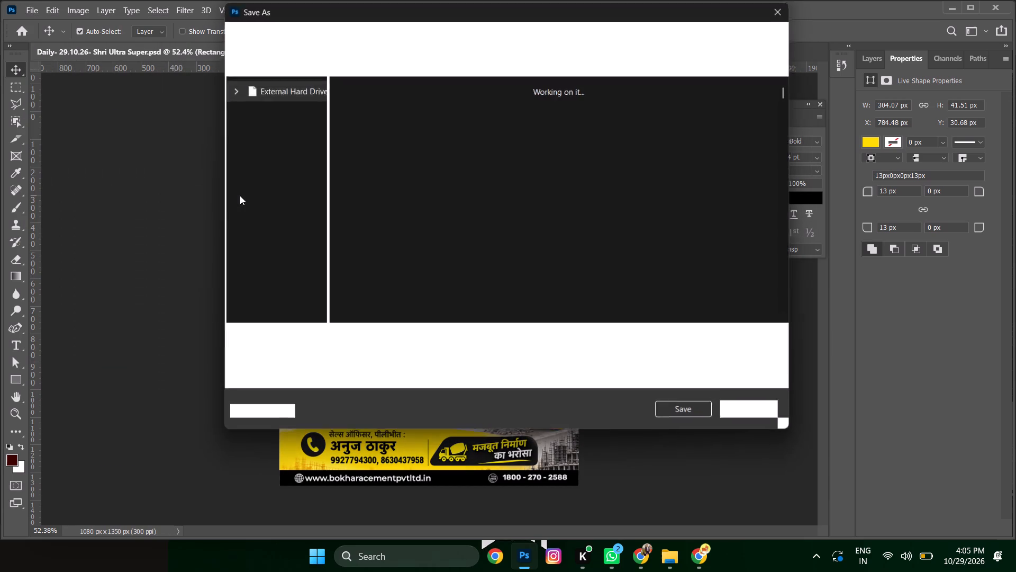
{"action": "scroll", "coordinate": [272, 217], "scroll_direction": "up", "scroll_amount": 3}
{"action": "left_click", "coordinate": [270, 186]}
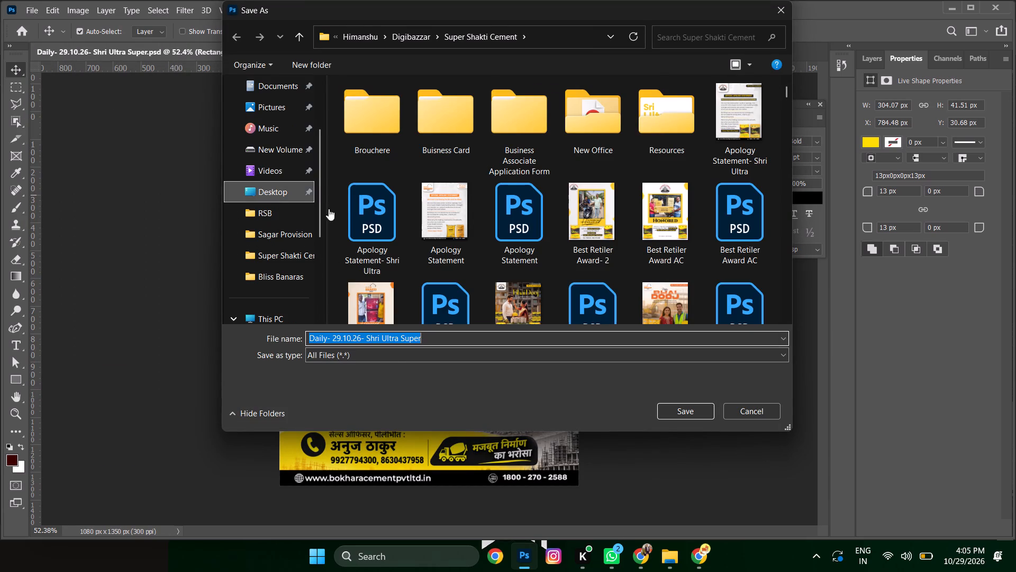
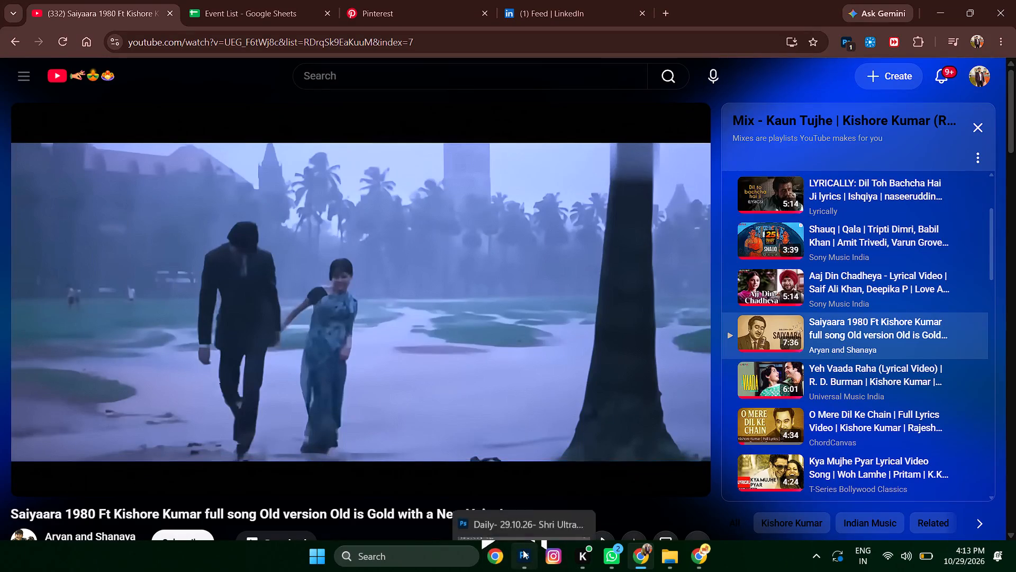
Switch to Photoshop and review the Shri Ultra Super slab-casting poster.
{"action": "left_click", "coordinate": [523, 551]}
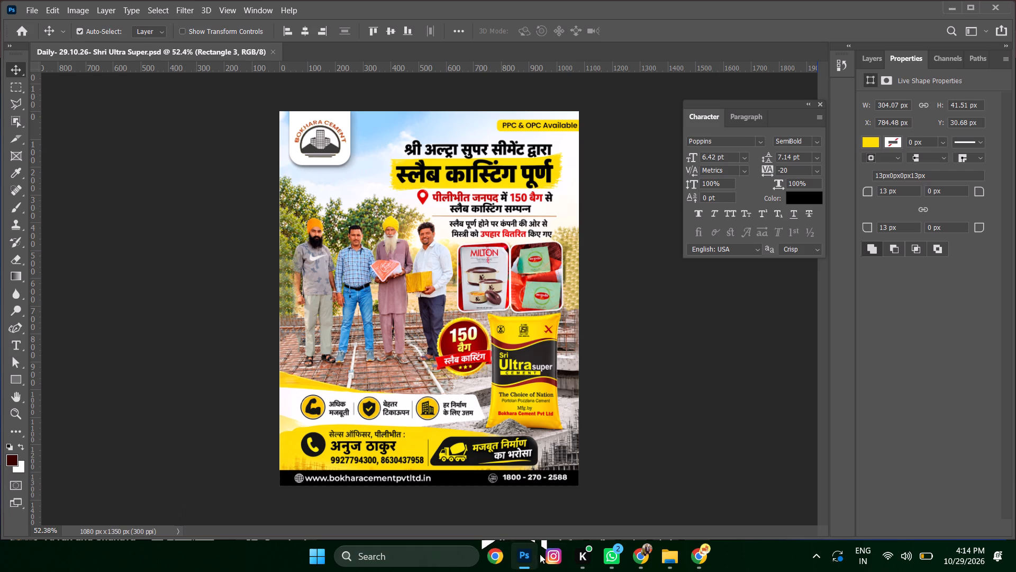
Switch to Chrome, search YouTube for "na suna usne" and play the Andaaz e Karam lyric video.
{"action": "left_click", "coordinate": [637, 553]}
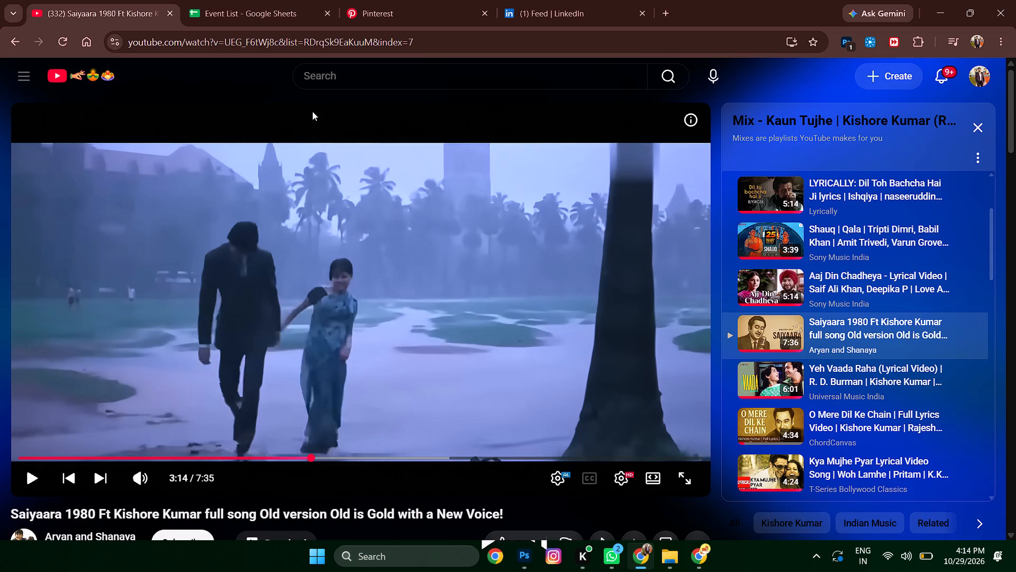
{"action": "left_click", "coordinate": [342, 79]}
{"action": "type", "text": "na suna usne"}
{"action": "key", "text": "space"}
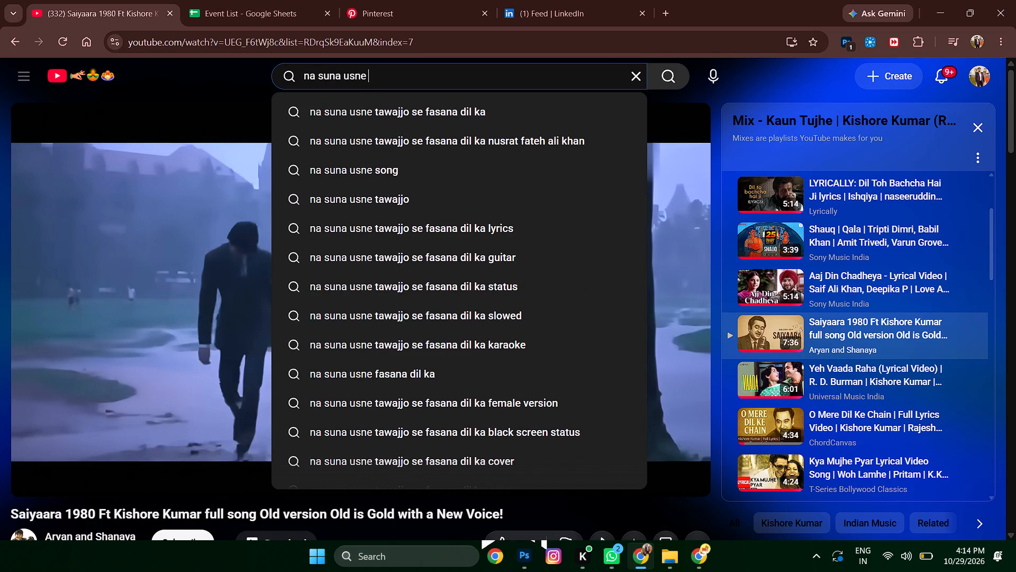
{"action": "key", "text": "Return"}
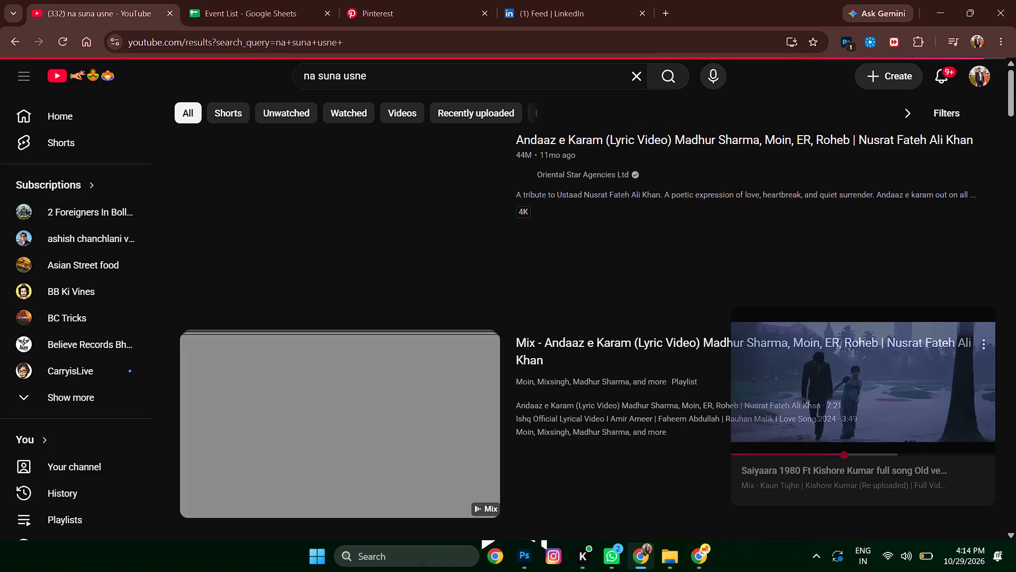
{"action": "double_click", "coordinate": [397, 215]}
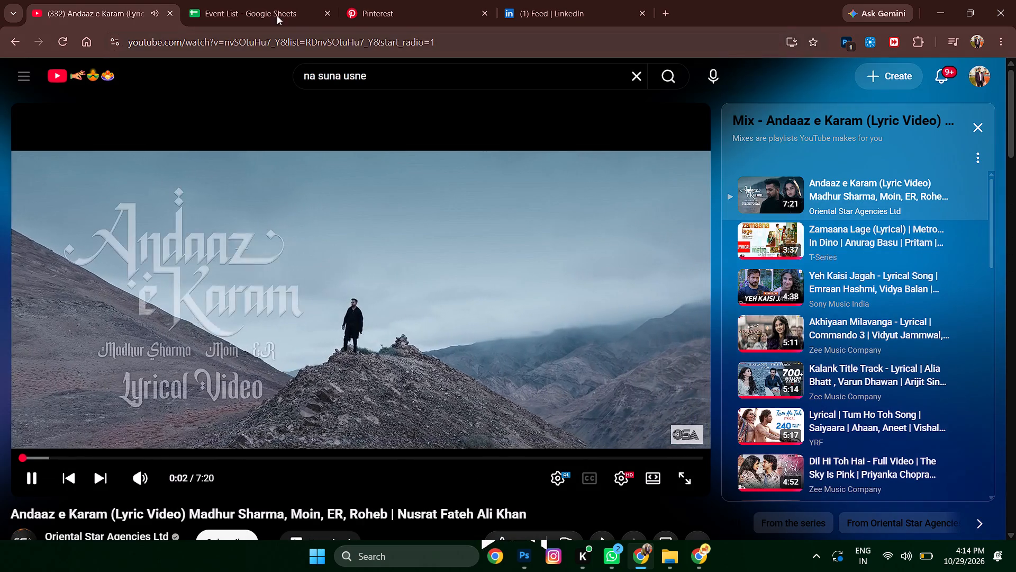
Go to the LinkedIn notifications, open the profile-view notification and examine the list of profile viewers.
{"action": "left_click", "coordinate": [266, 4]}
{"action": "left_click", "coordinate": [391, 10]}
{"action": "left_click", "coordinate": [556, 0]}
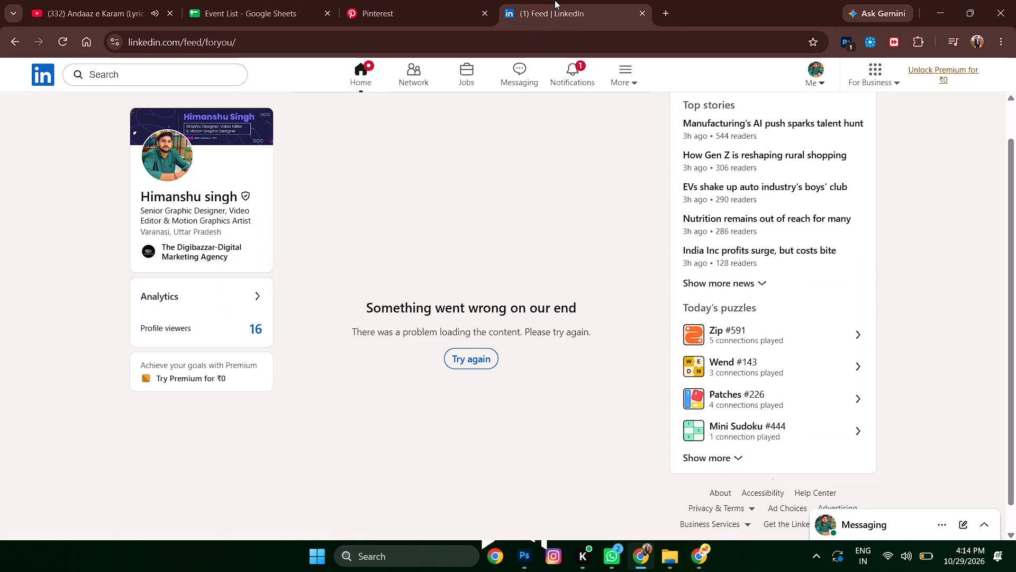
{"action": "left_click", "coordinate": [577, 72]}
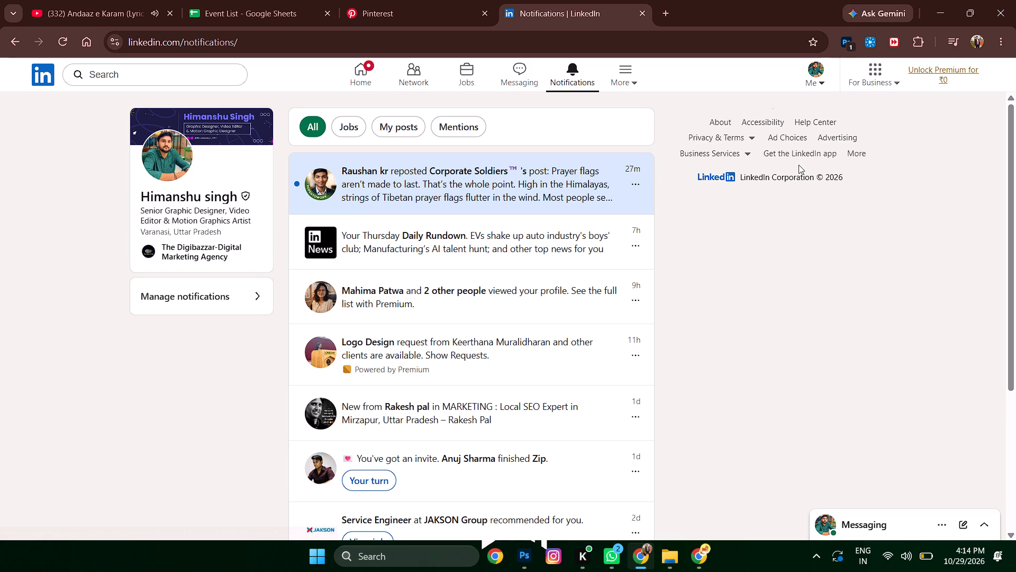
{"action": "left_click", "coordinate": [320, 290]}
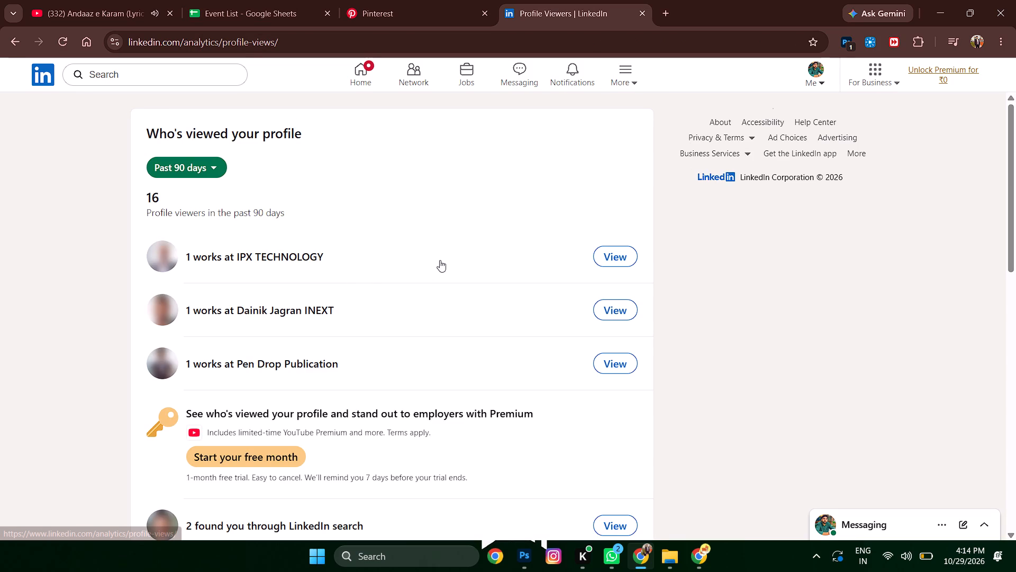
{"action": "scroll", "coordinate": [397, 272], "scroll_direction": "down", "scroll_amount": 4}
{"action": "scroll", "coordinate": [509, 275], "scroll_direction": "up", "scroll_amount": 5}
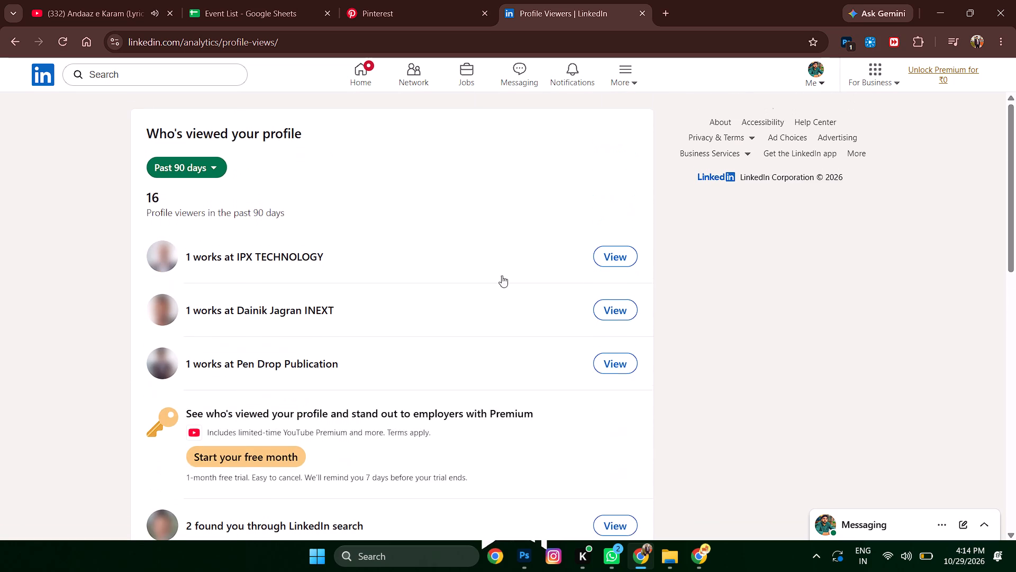
{"action": "scroll", "coordinate": [433, 276], "scroll_direction": "up", "scroll_amount": 5}
{"action": "scroll", "coordinate": [414, 276], "scroll_direction": "down", "scroll_amount": 12}
{"action": "scroll", "coordinate": [400, 274], "scroll_direction": "up", "scroll_amount": 4}
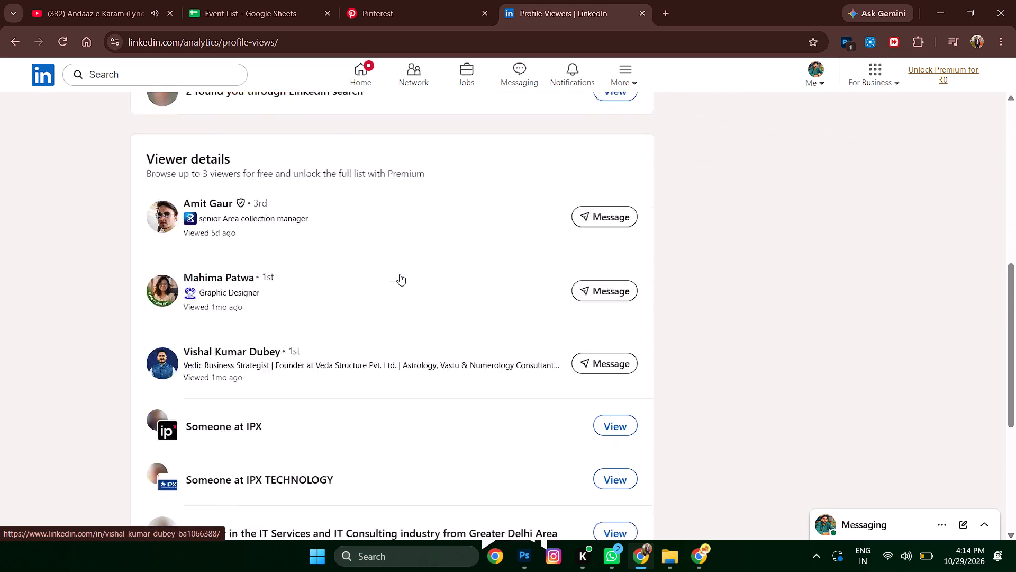
{"action": "scroll", "coordinate": [400, 272], "scroll_direction": "down", "scroll_amount": 2}
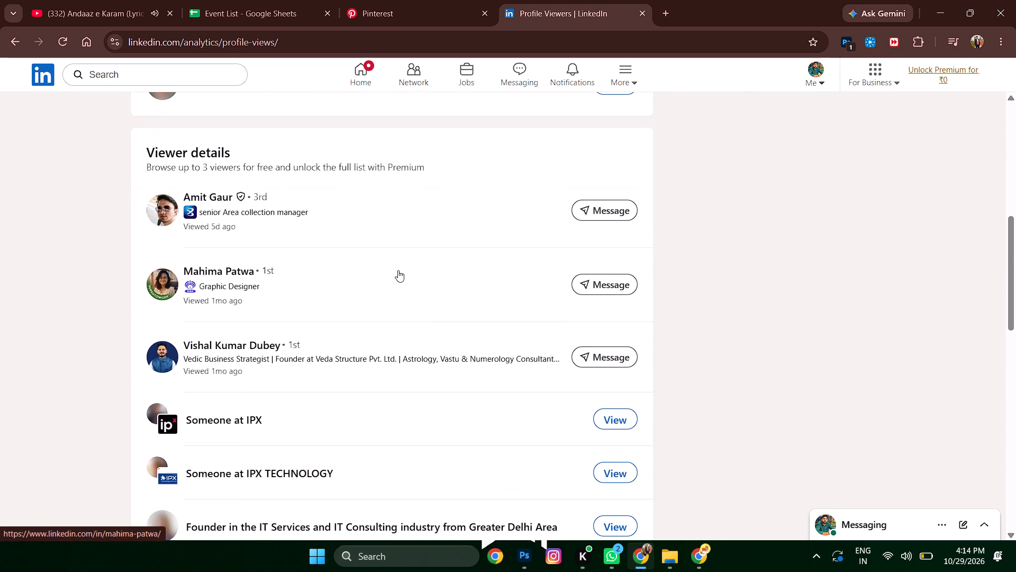
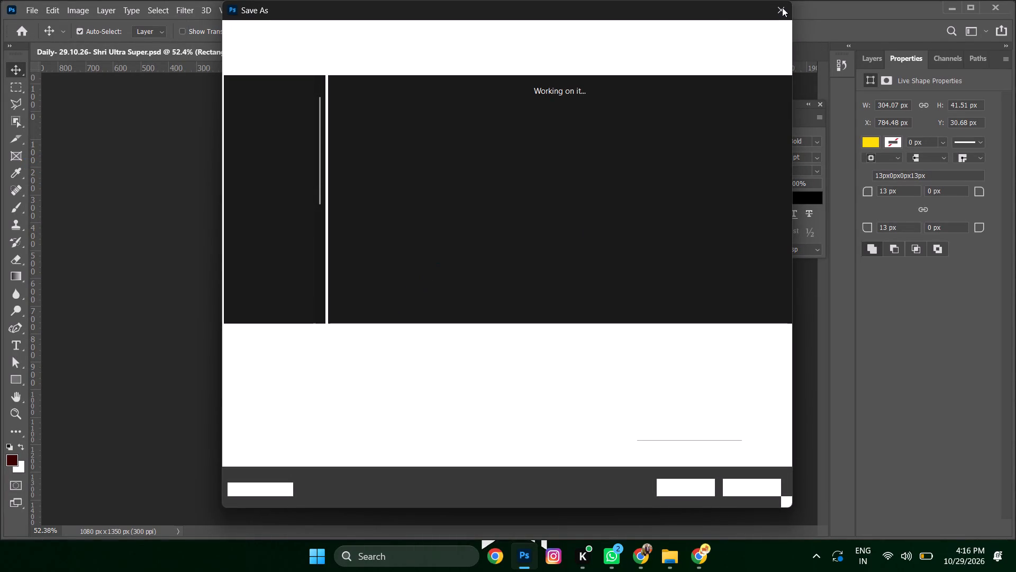
Dismiss the open save dialog and quick-export the poster as PNG to the Desktop, replacing the existing Daily- 29.10.26- Shri Ultra Super file.
{"action": "left_click", "coordinate": [782, 7]}
{"action": "left_click", "coordinate": [32, 9]}
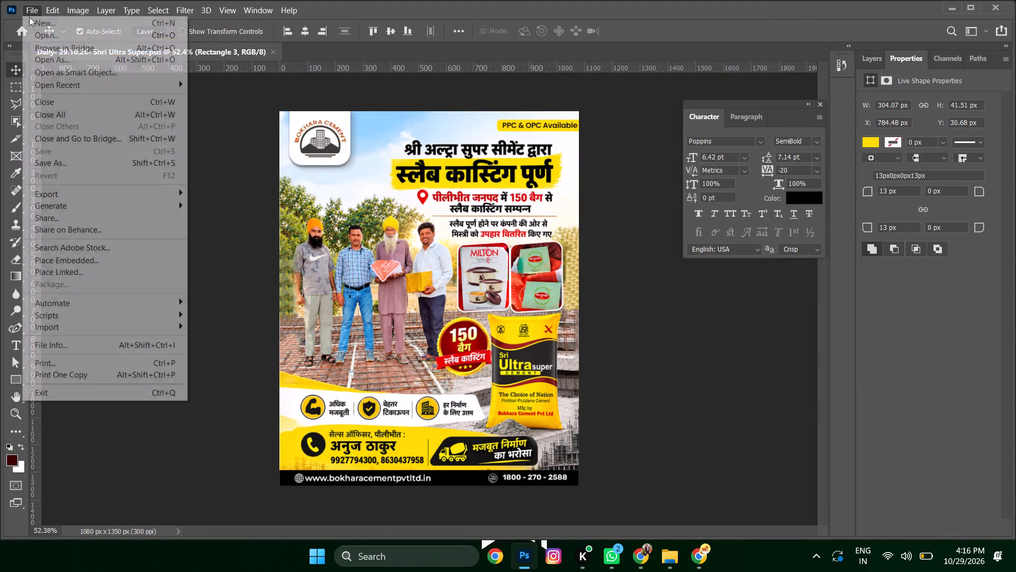
{"action": "left_click", "coordinate": [49, 196]}
{"action": "left_click", "coordinate": [201, 199]}
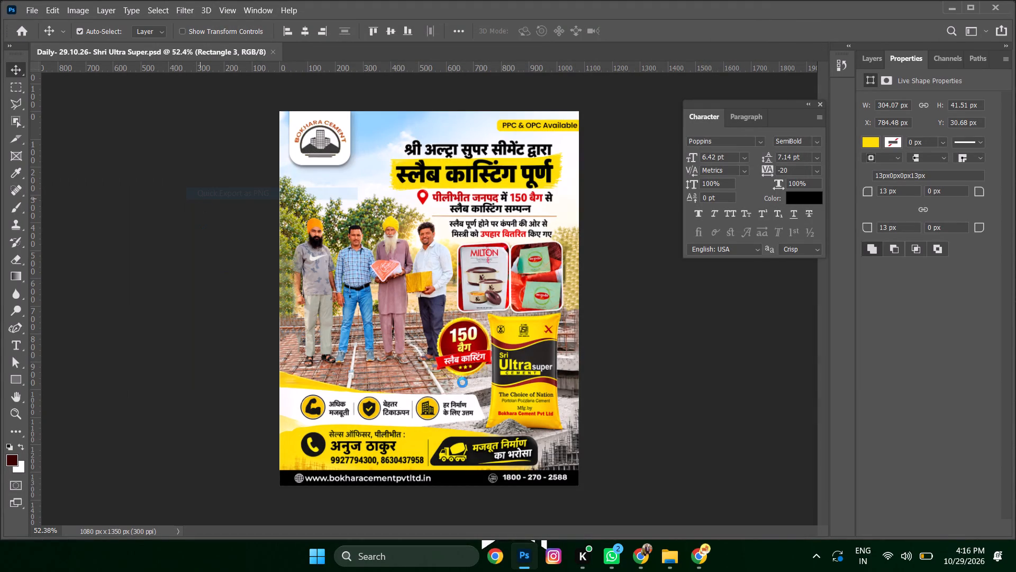
{"action": "left_click", "coordinate": [683, 418]}
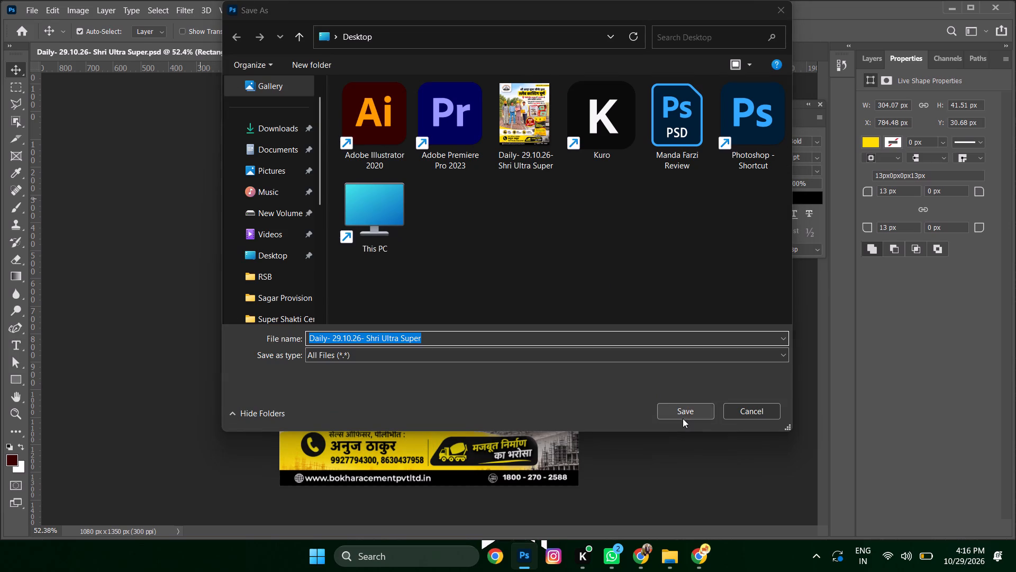
{"action": "left_click", "coordinate": [552, 278]}
Quick-export the poster as PNG into the Super Shakti Cement folder, replacing the existing Daily- 29.10.26- Shri Ultra Super.png.
{"action": "left_click", "coordinate": [31, 8]}
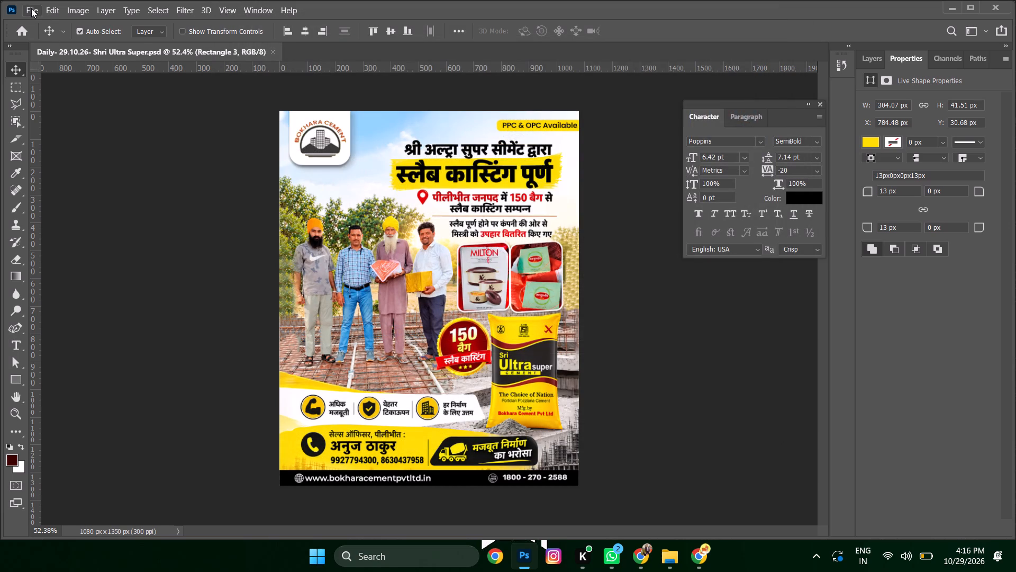
{"action": "left_click_drag", "start_coordinate": [76, 190], "coordinate": [81, 190]}
{"action": "left_click", "coordinate": [206, 188]}
{"action": "scroll", "coordinate": [274, 253], "scroll_direction": "down", "scroll_amount": 3}
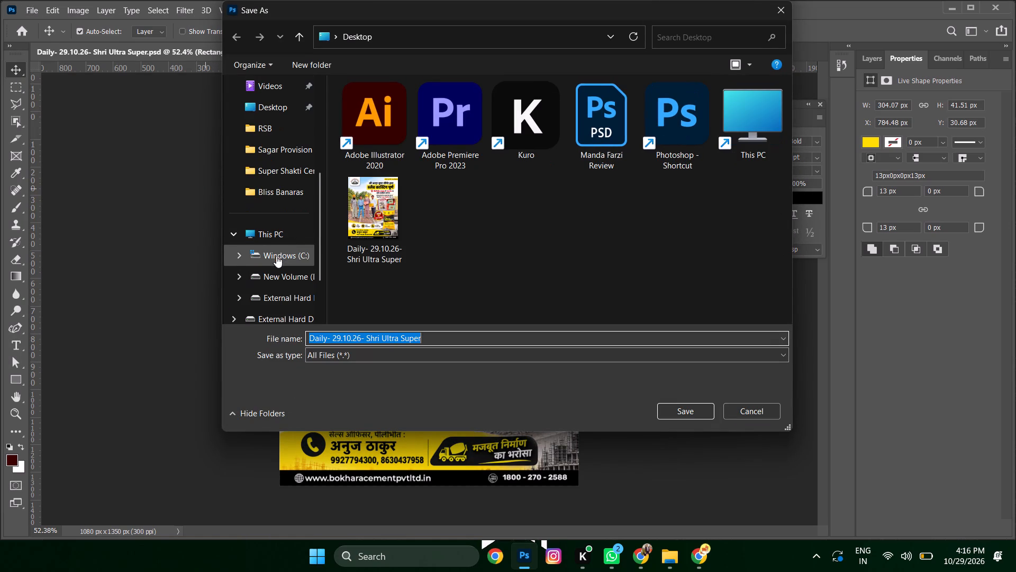
{"action": "left_click", "coordinate": [271, 170]}
{"action": "left_click", "coordinate": [682, 412]}
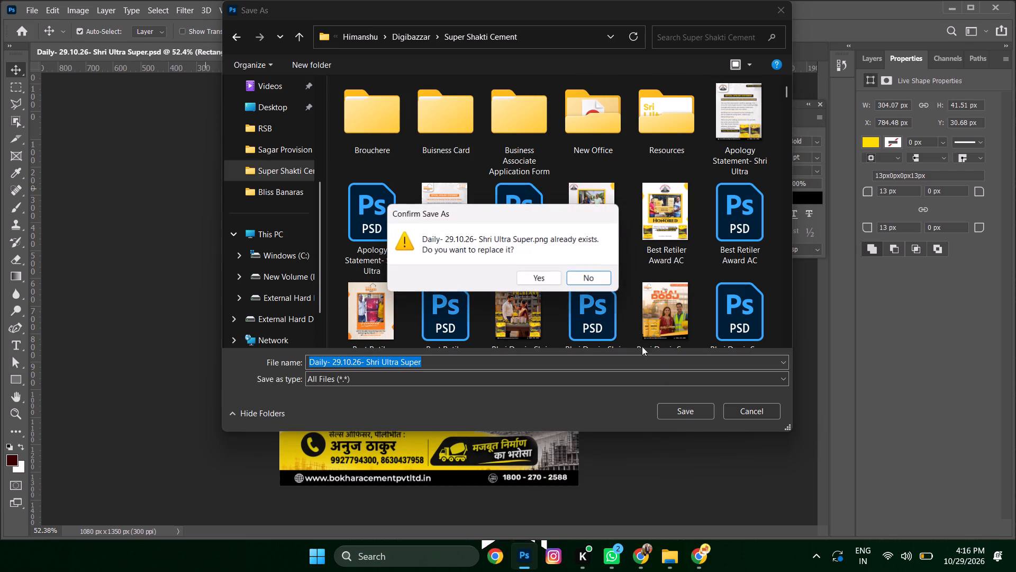
{"action": "left_click", "coordinate": [547, 280]}
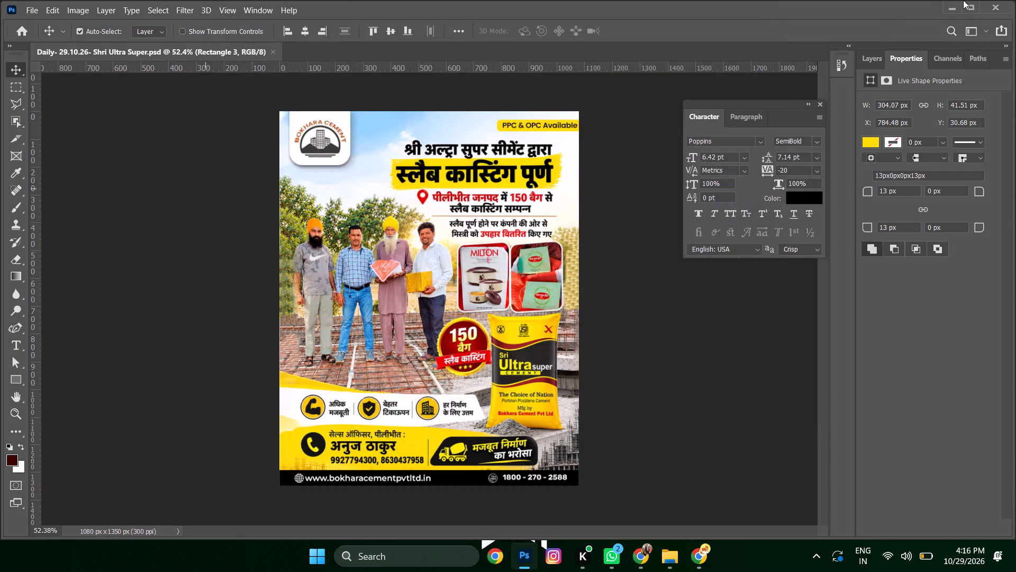